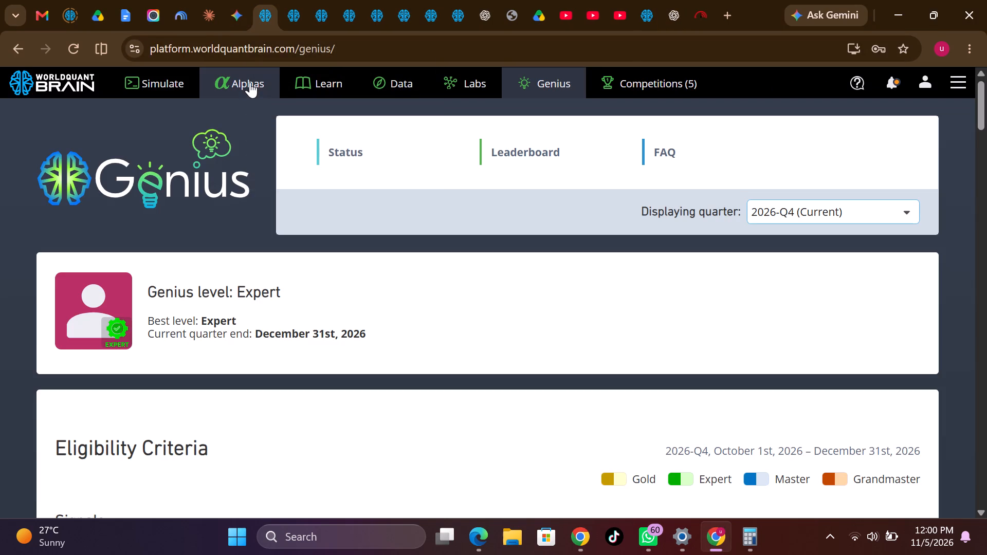
Open the Alphas page to view the unsubmitted alphas.
left_click(250, 82)
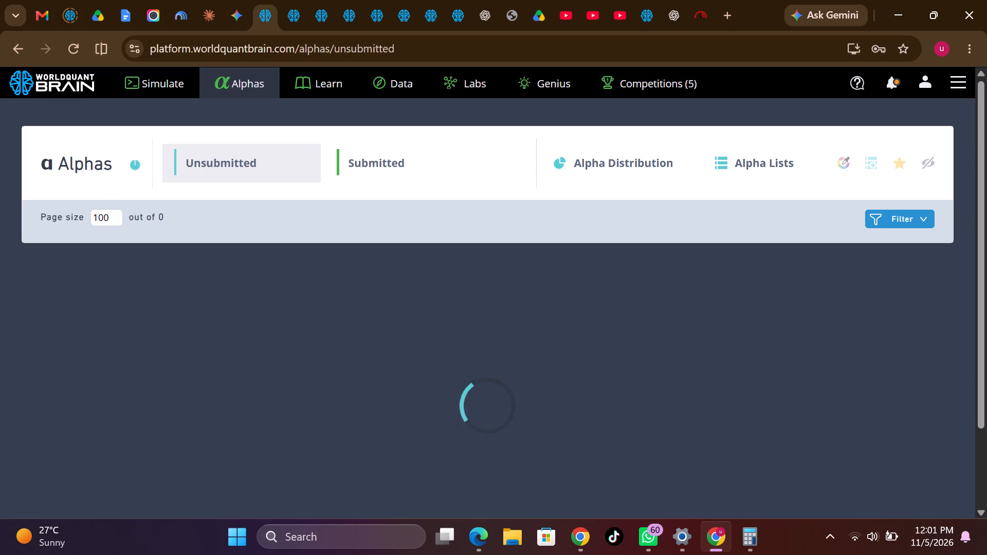
Open the Simulate page with the alpha expression editor.
left_click(169, 82)
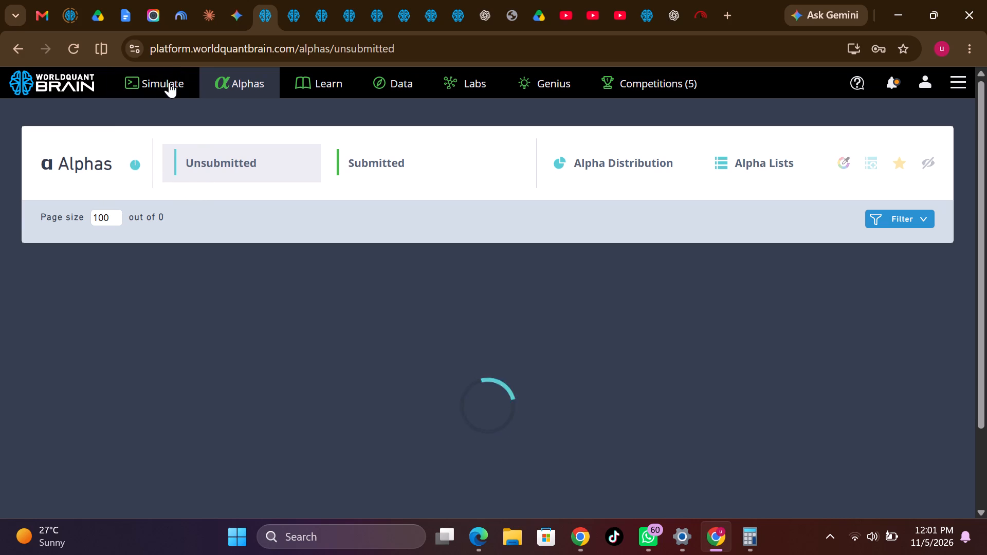
left_click(169, 82)
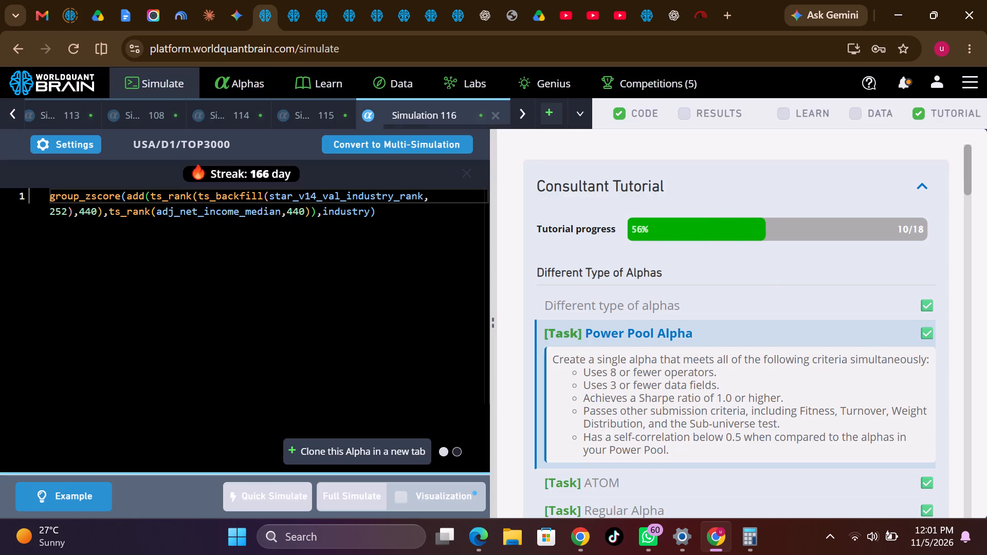
Create a new super simulation with selection expression own_university*(turnover<=0.175&&not(in(classifications,'POWER_POOL'))&&prod_correlation<=0.575).
left_click(545, 113)
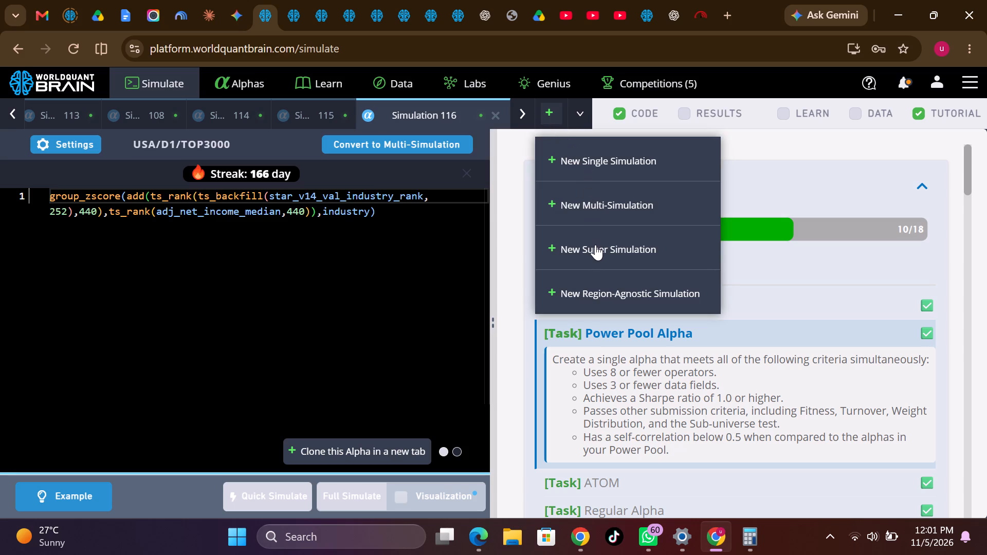
left_click(595, 245)
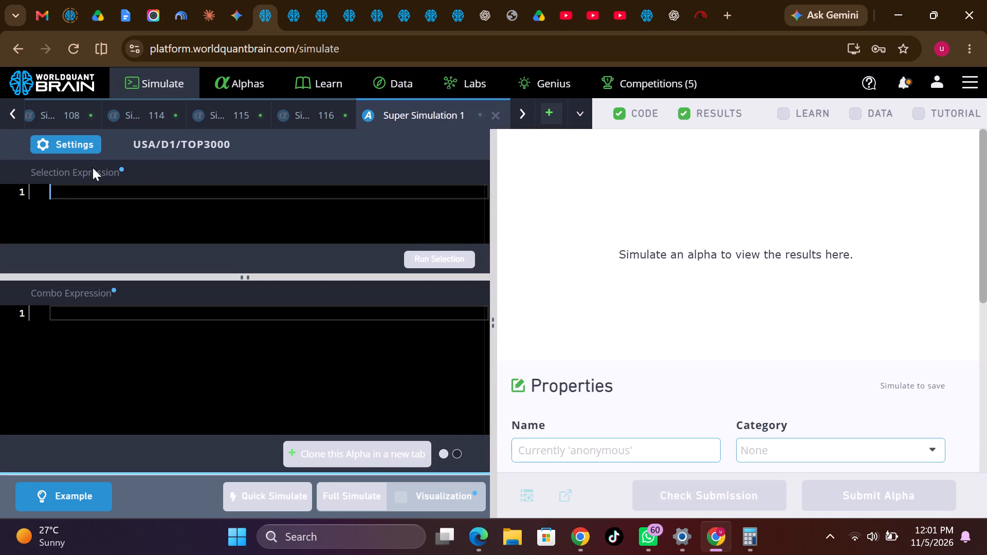
left_click(114, 191)
key("ctrl+v")
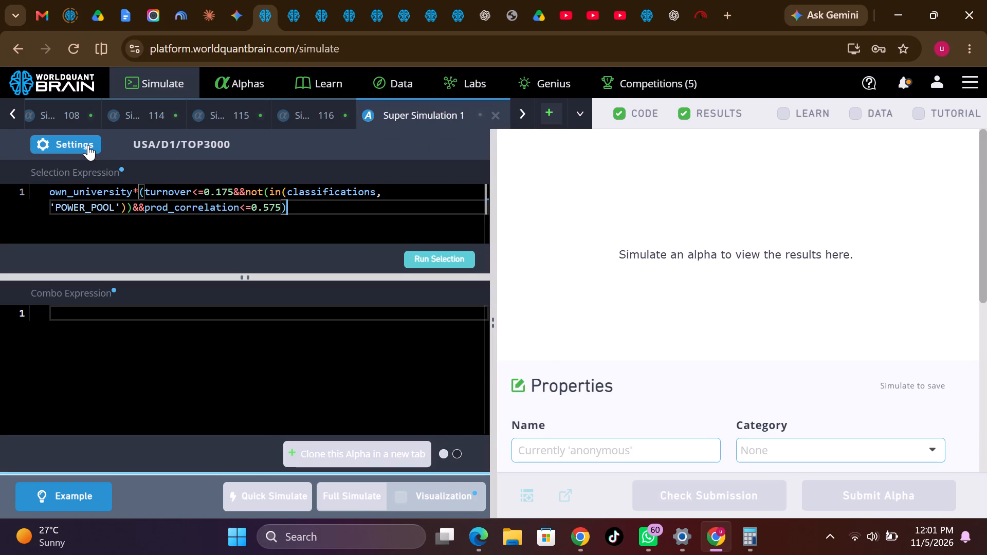
Set the super simulation's region to GLB and apply the settings.
left_click(88, 145)
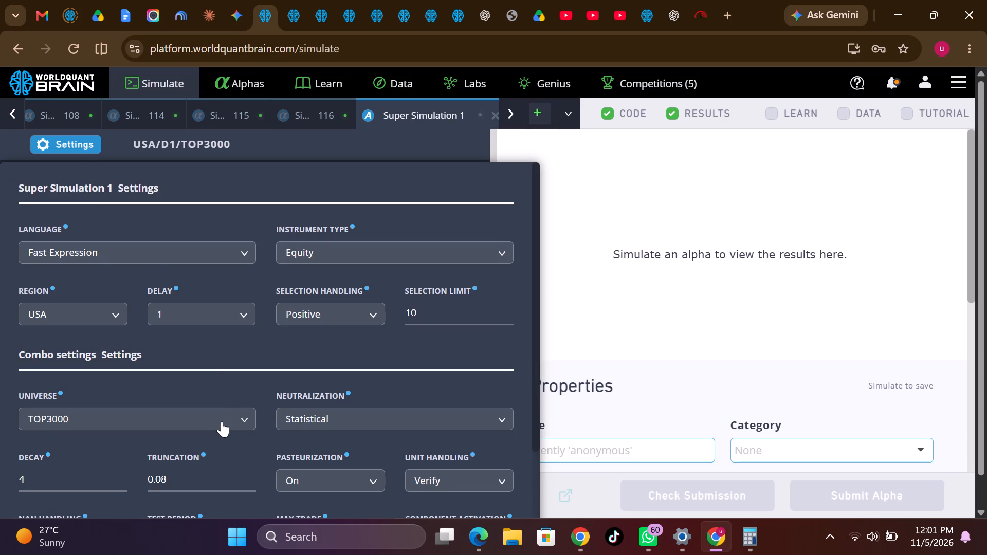
left_click(222, 421)
left_click(105, 302)
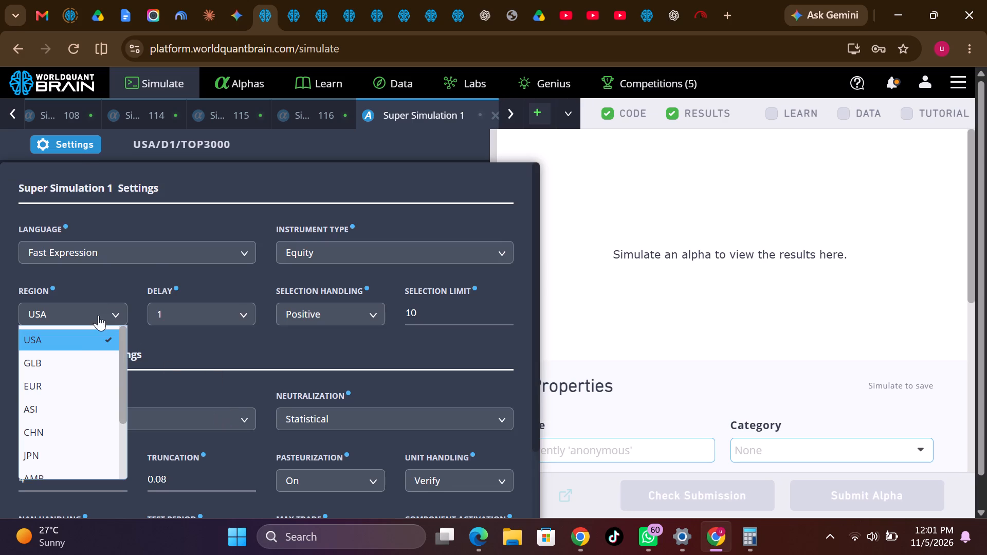
left_click(76, 357)
scroll(424, 456, "down", 1)
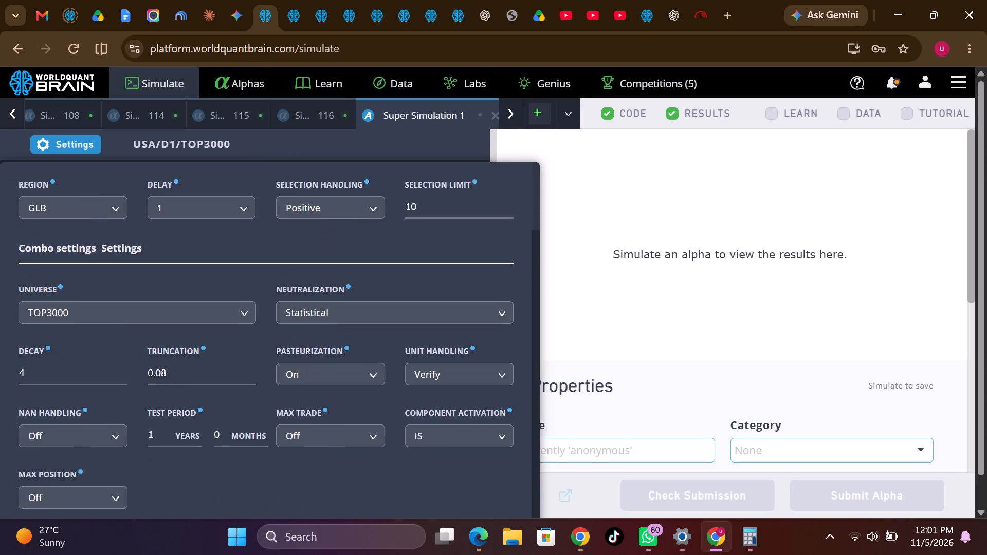
scroll(424, 456, "down", 2)
left_click(429, 495)
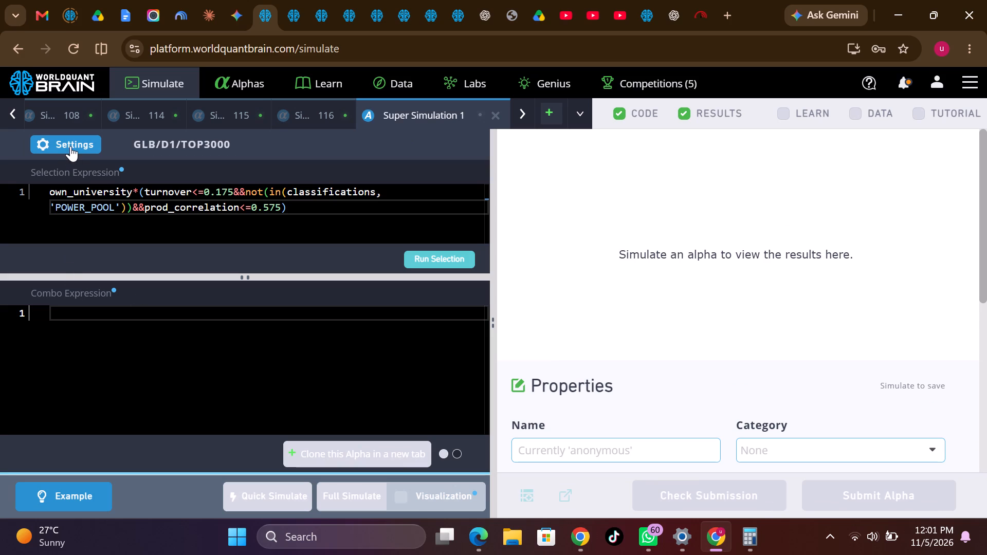
Set the combo universe to MINVOL1M in the super simulation's settings and apply them.
left_click(71, 142)
left_click(114, 417)
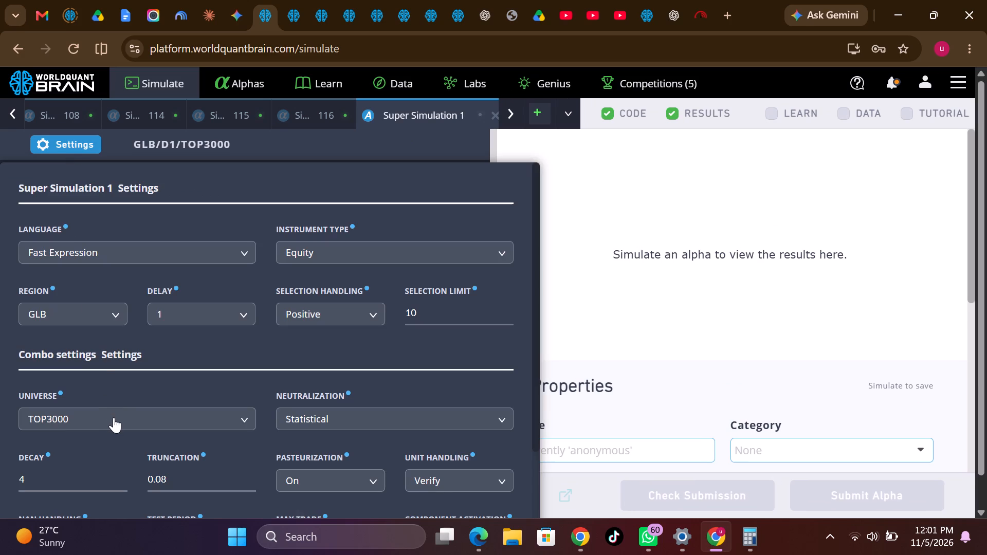
left_click(115, 466)
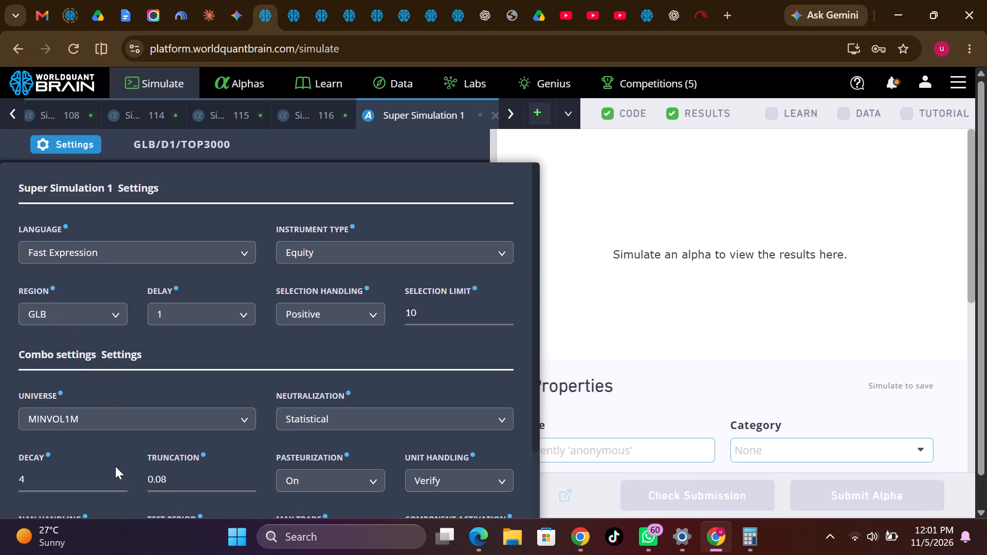
scroll(348, 464, "down", 5)
left_click(415, 480)
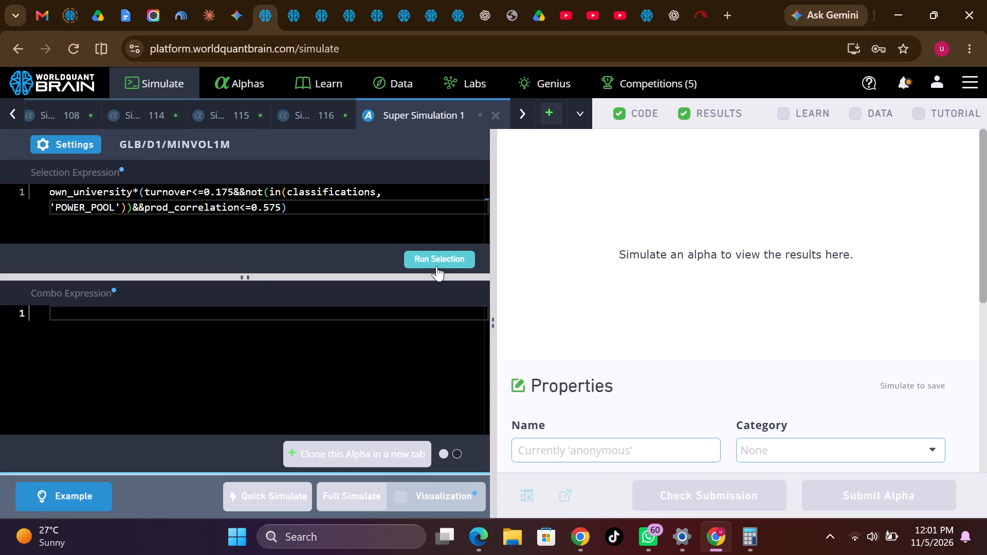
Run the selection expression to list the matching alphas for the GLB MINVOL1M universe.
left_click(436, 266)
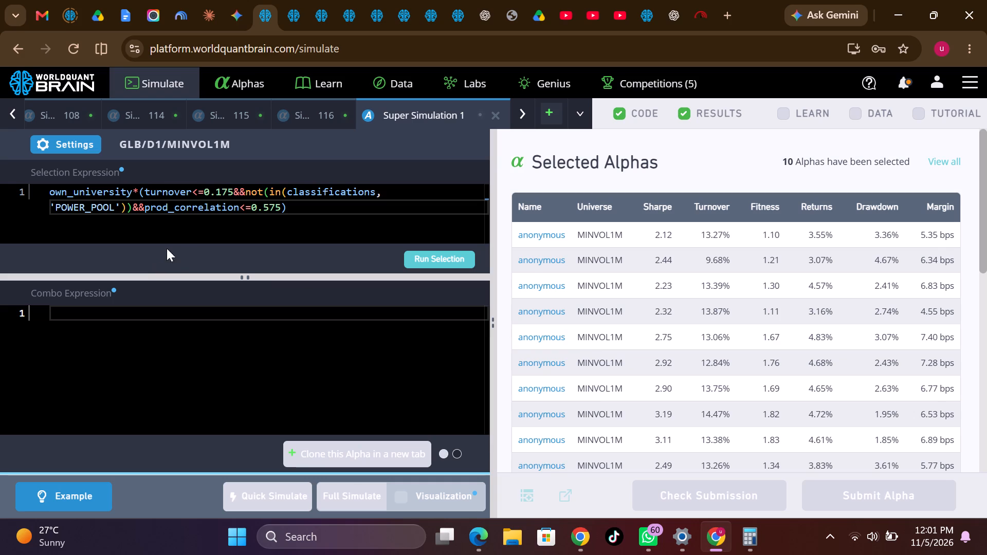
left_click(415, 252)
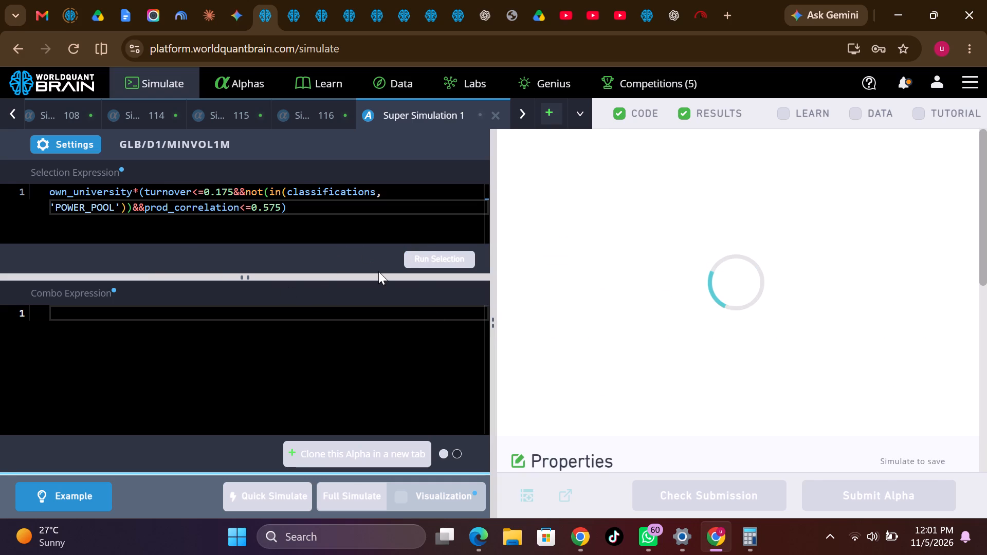
Set the super simulation's selection limit to 100 and apply the settings.
left_click(80, 150)
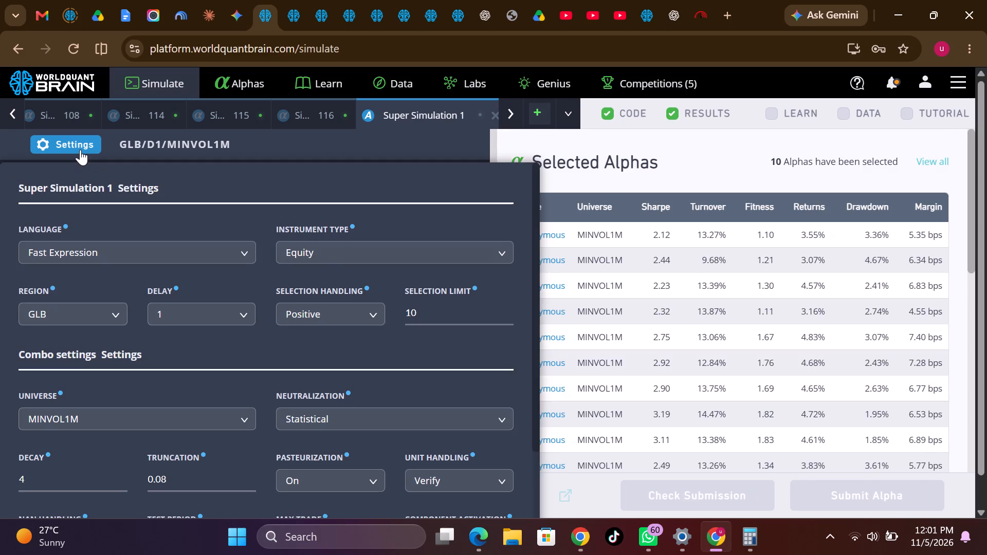
left_click(425, 313)
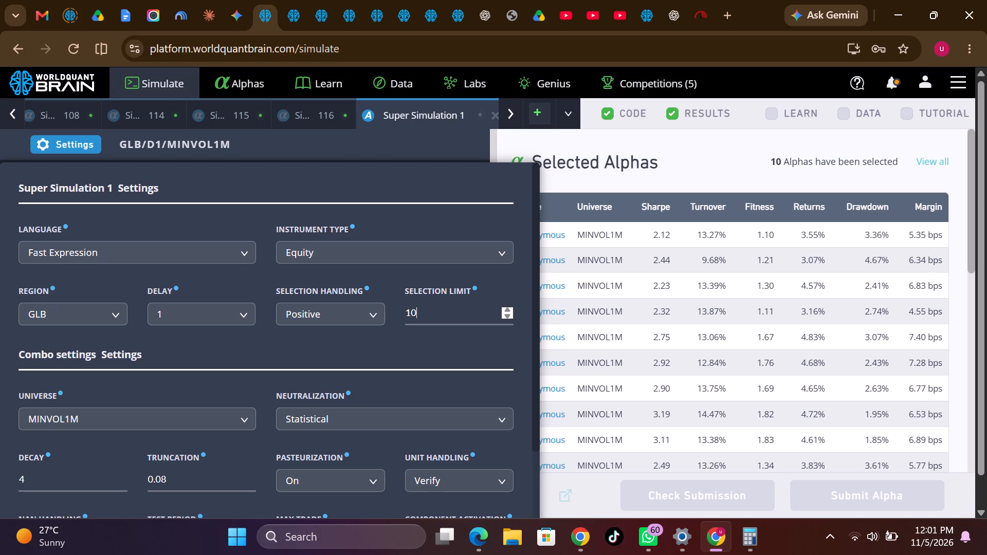
key("0")
scroll(466, 460, "down", 1)
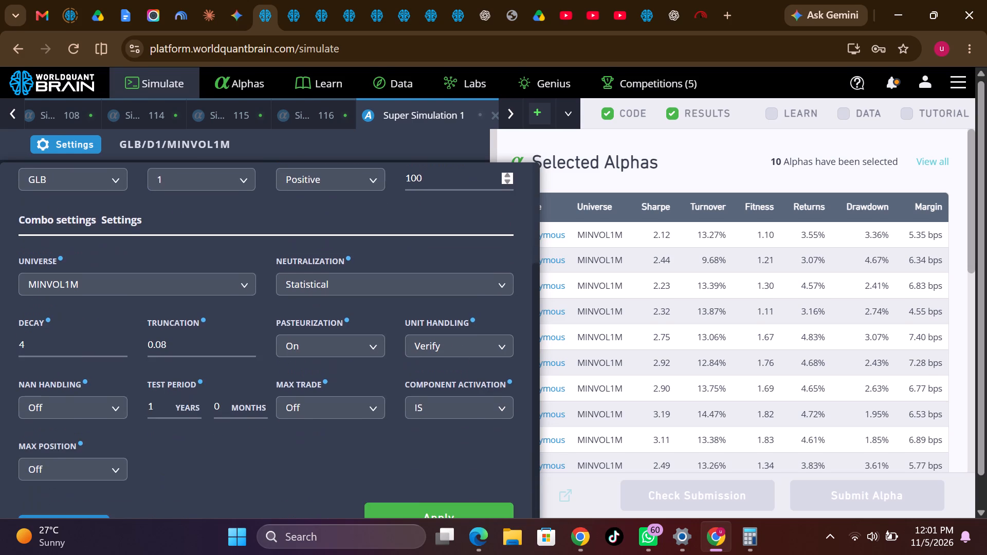
scroll(466, 460, "down", 2)
left_click(452, 480)
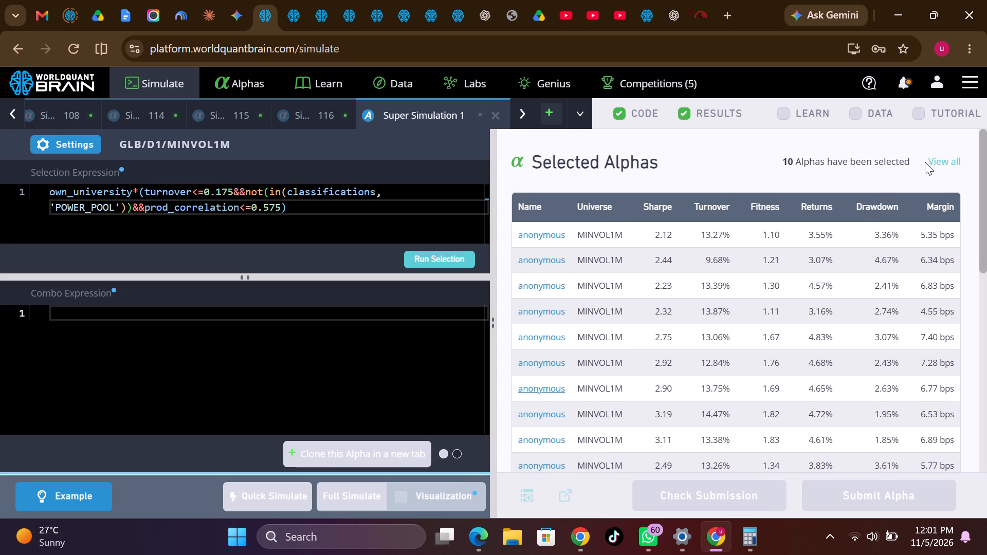
Rerun the selection with the updated limit and look through the list of selected alphas.
left_click(449, 257)
scroll(733, 383, "down", 1)
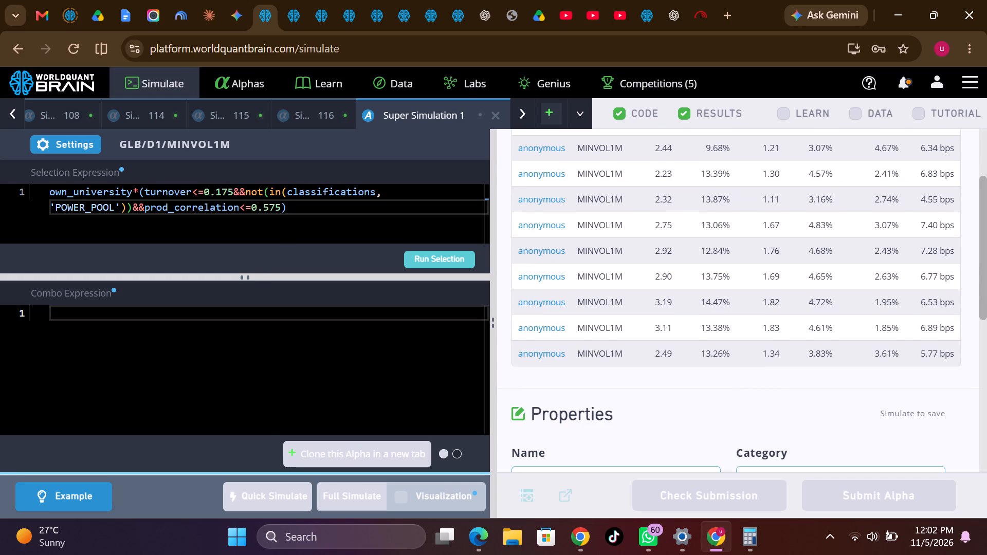
Raise the turnover limit in the selection expression to 0.275, rerun the selection and review the selected alphas.
left_click(223, 188)
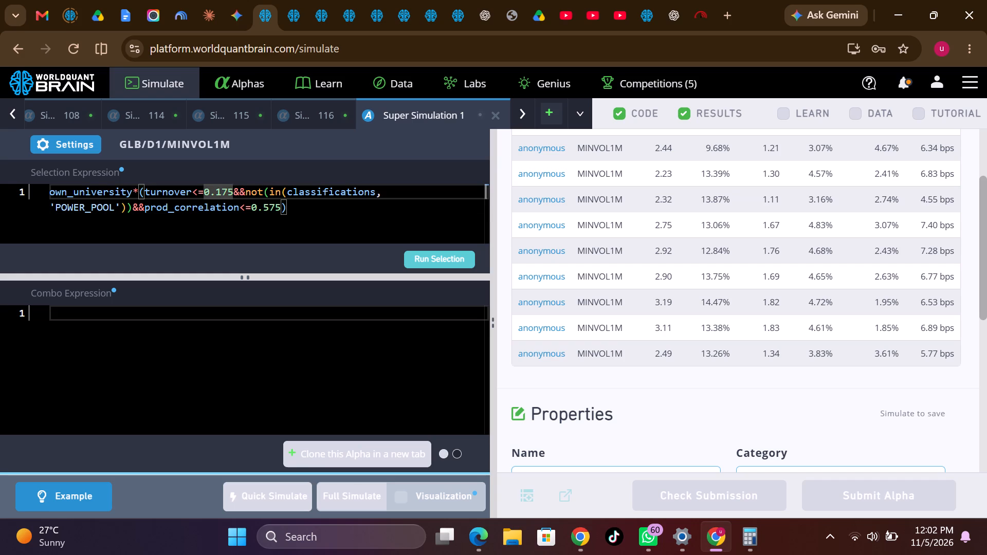
key("BackSpace")
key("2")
left_click(425, 263)
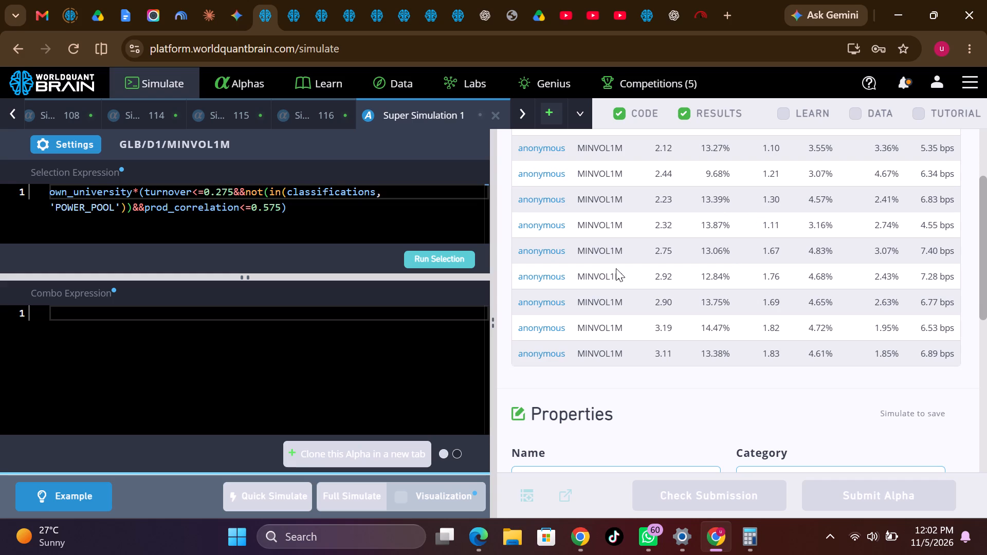
scroll(744, 289, "up", 1)
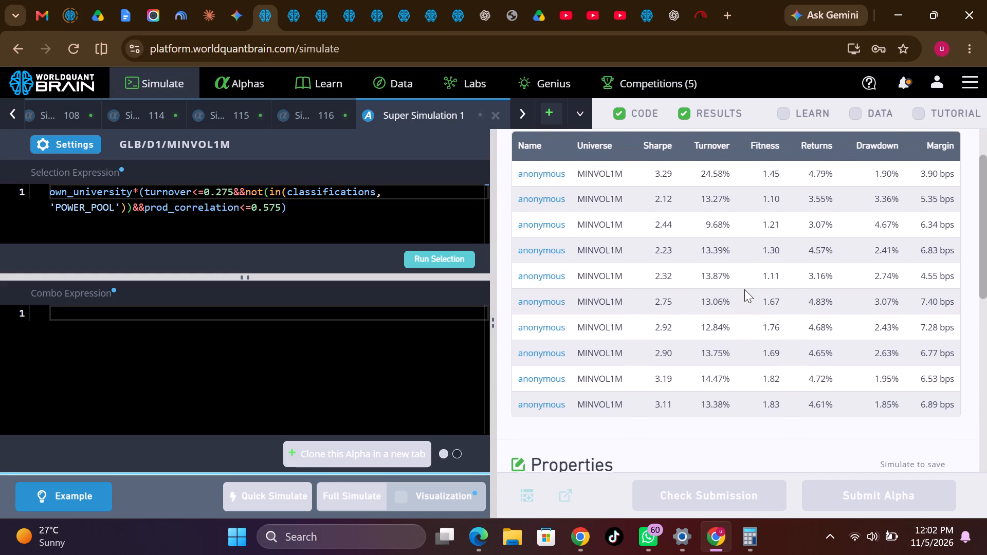
scroll(744, 289, "up", 3)
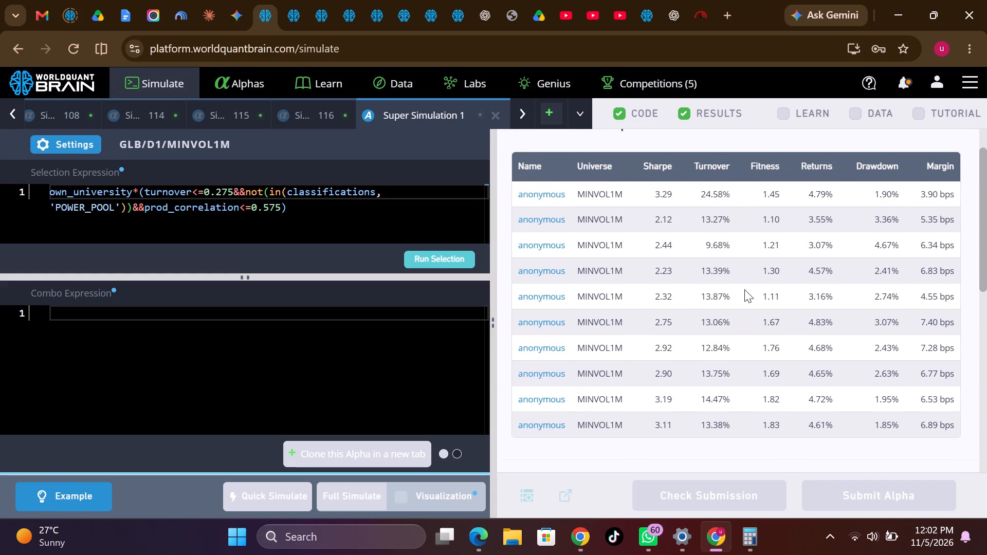
scroll(744, 289, "up", 1)
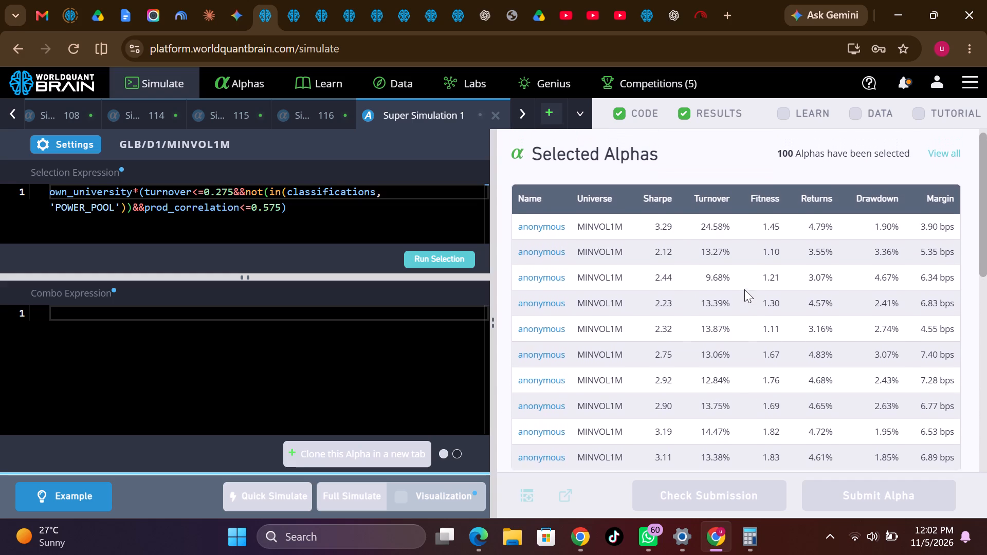
scroll(744, 289, "up", 2)
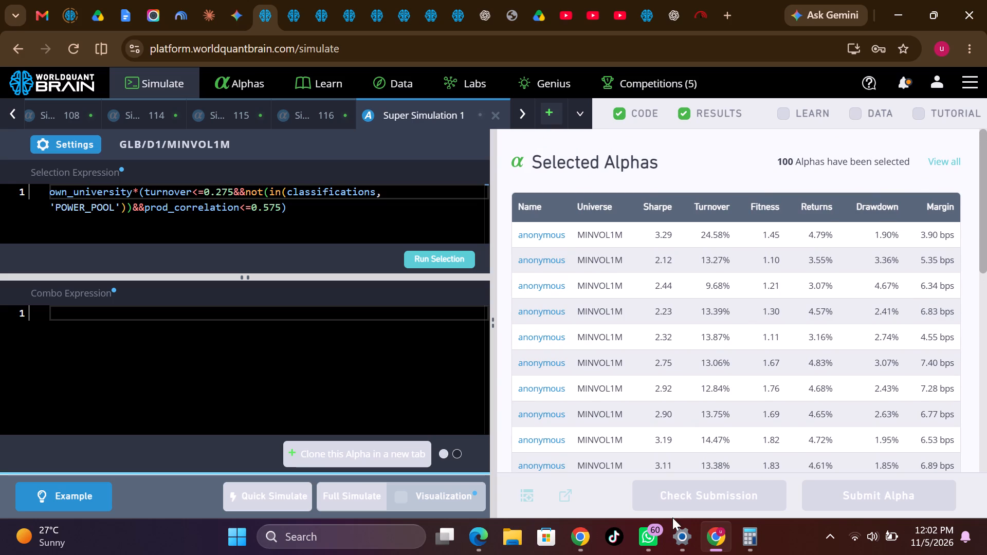
Enter 1 as the combo expression and start a full simulation of the super alpha.
left_click(184, 320)
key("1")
left_click(364, 500)
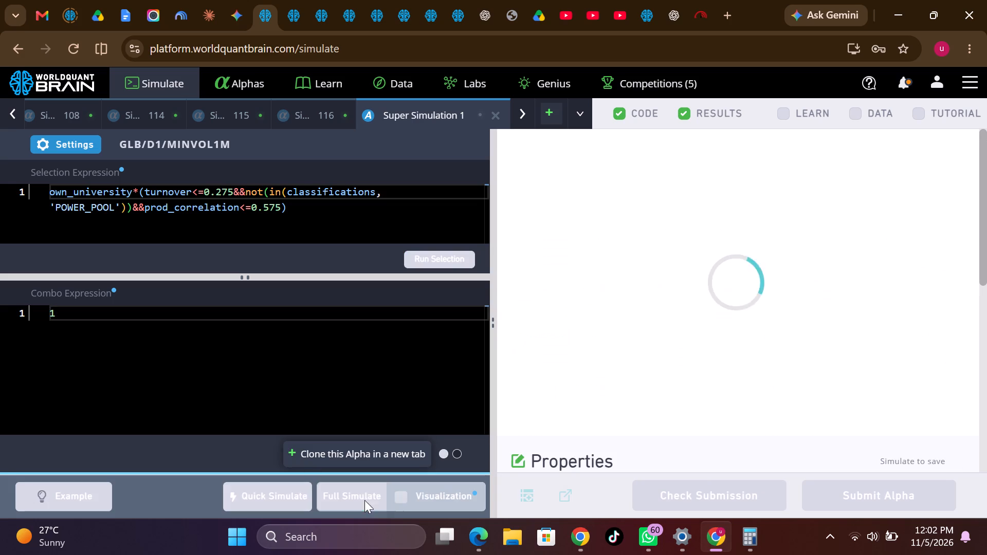
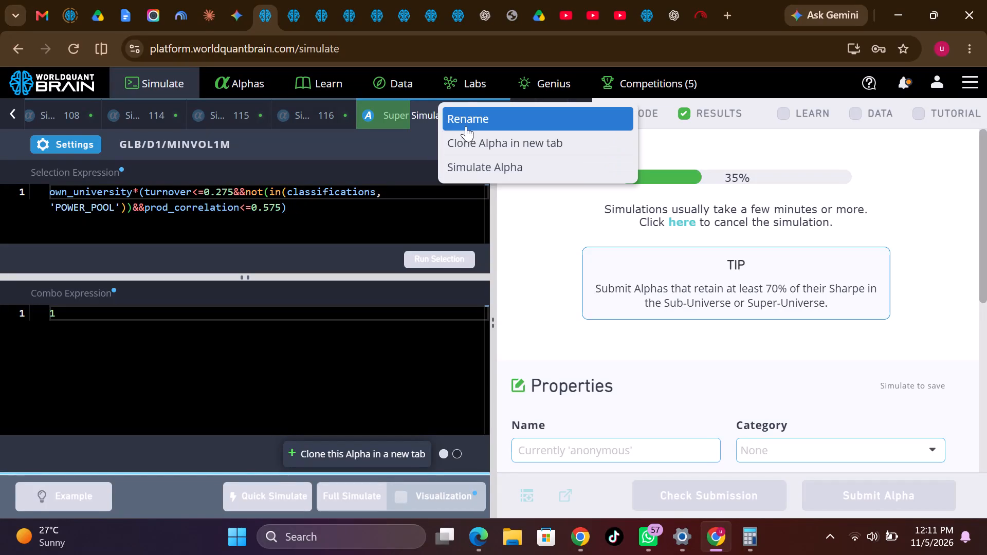
Clone the GLB super alpha into a new simulation tab.
left_click(475, 138)
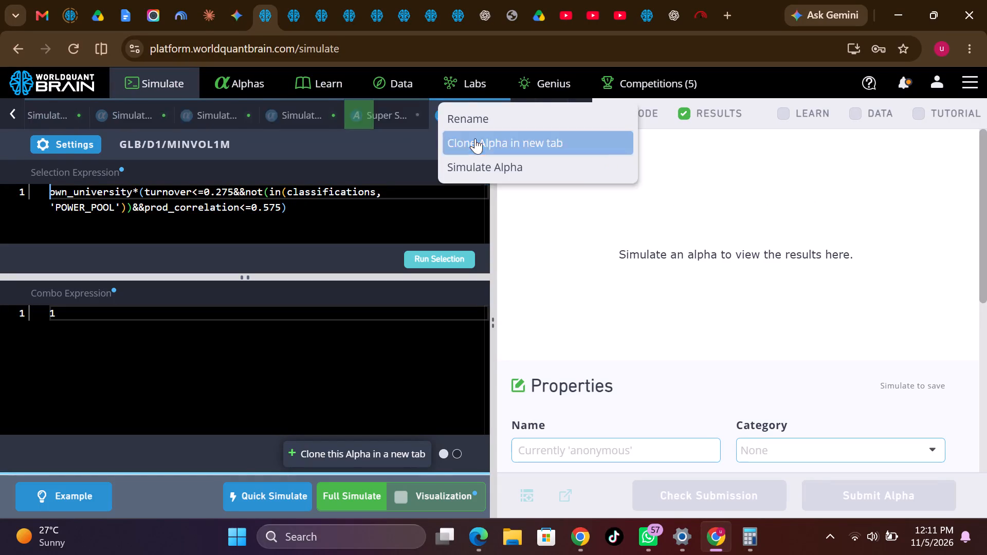
Change the cloned super simulation's region to ASI and apply the settings.
left_click(80, 149)
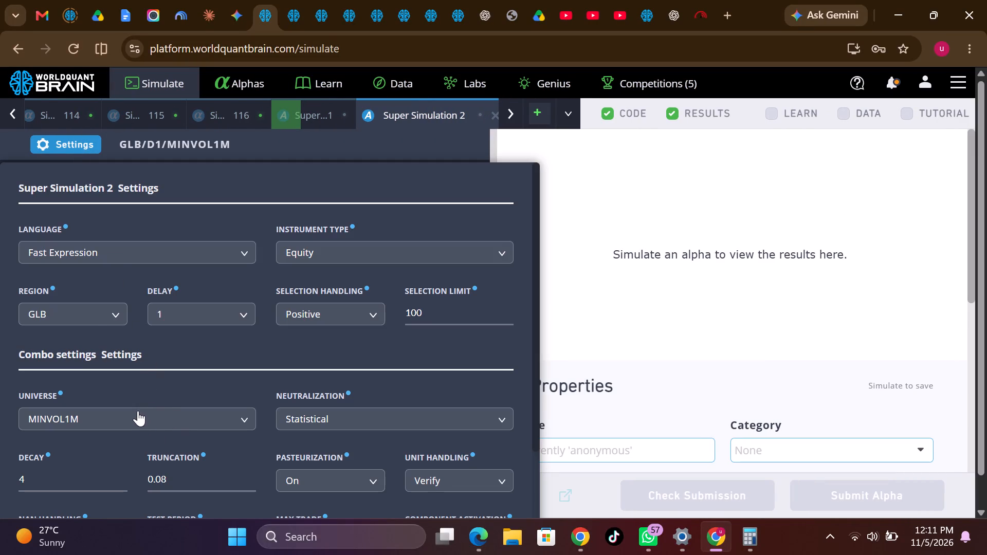
left_click(91, 314)
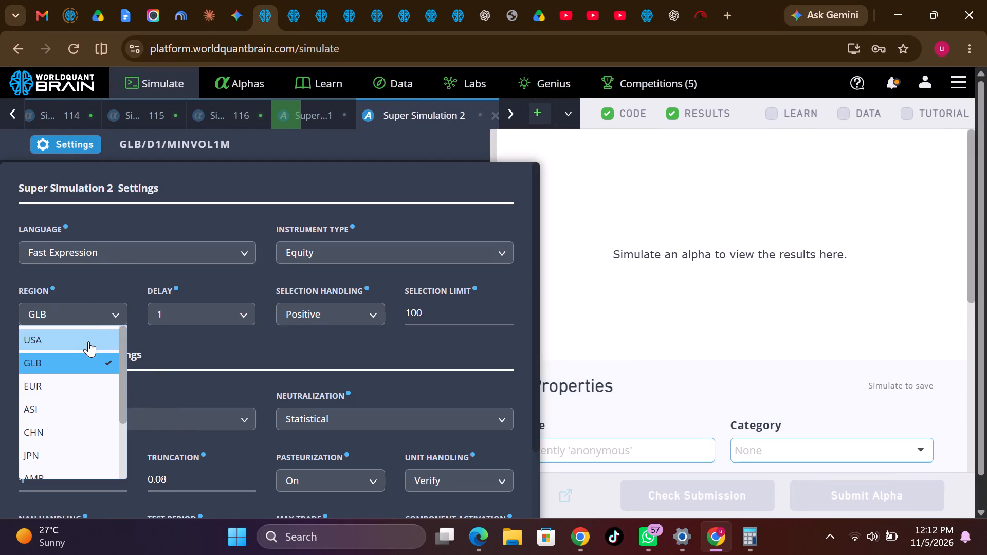
left_click(76, 403)
scroll(330, 476, "down", 2)
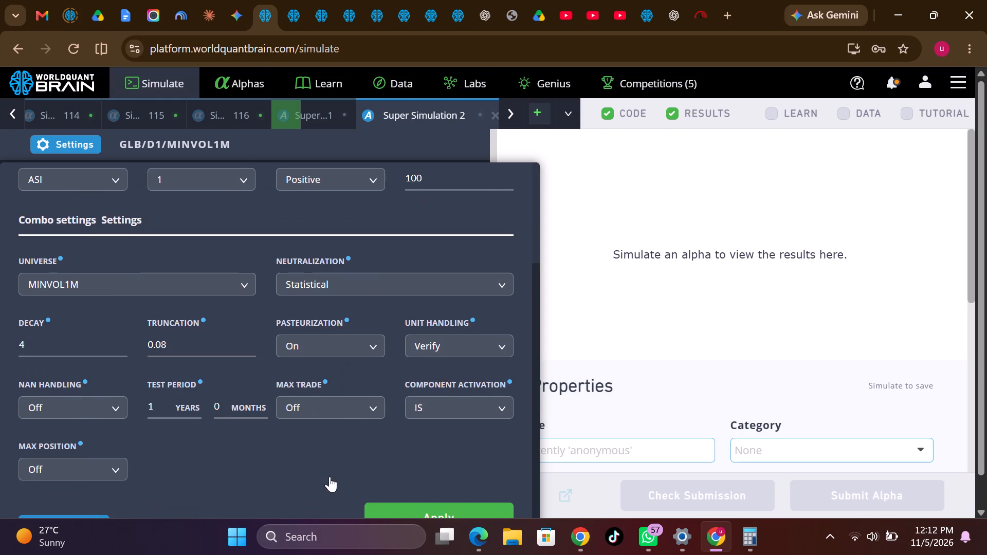
scroll(330, 476, "down", 1)
left_click(406, 479)
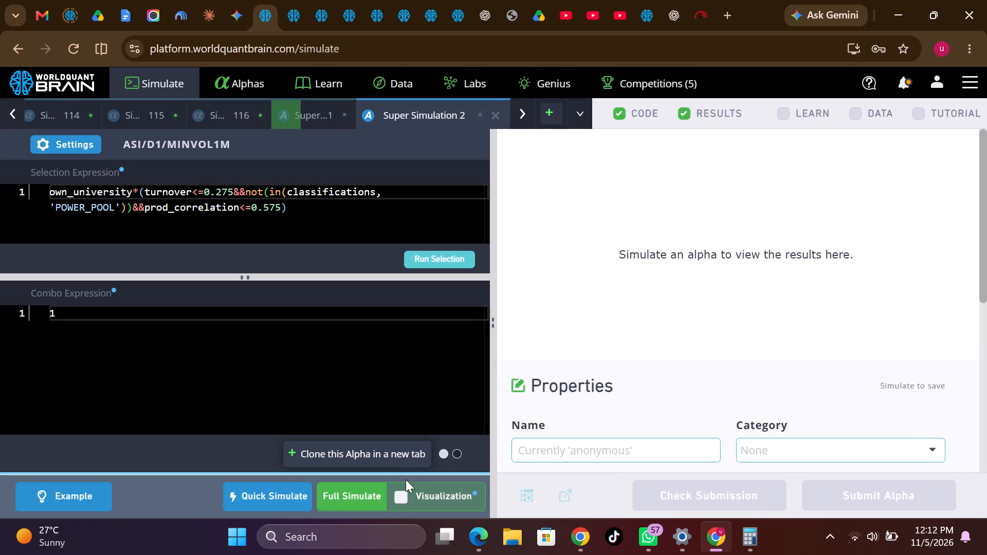
Start a full simulation of the ASI MINVOL1M super alpha.
left_click(357, 500)
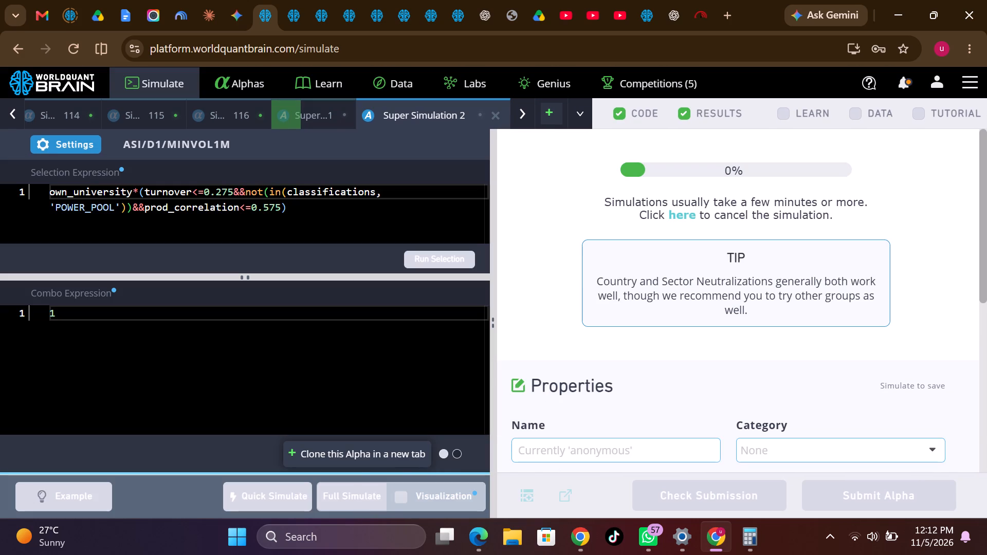
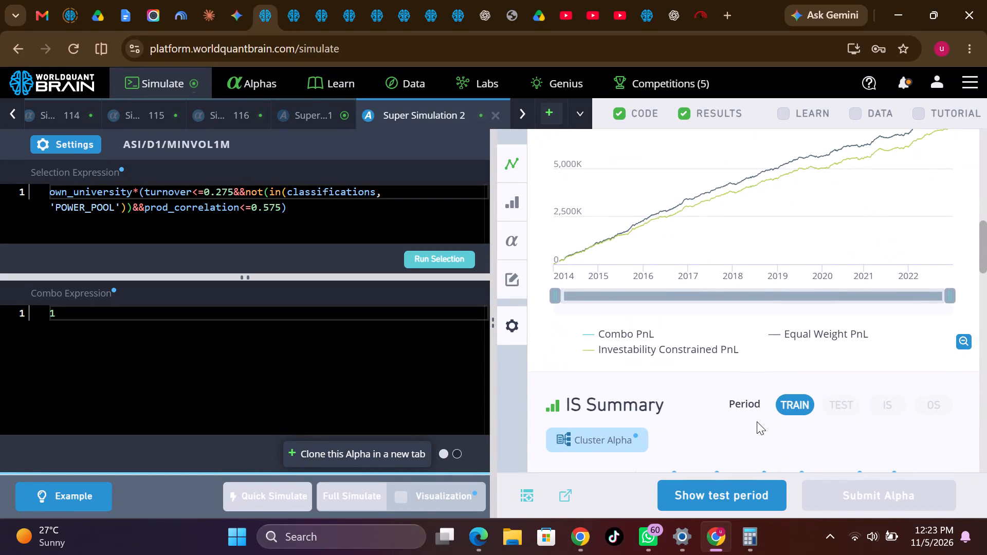
Reveal the test period for the ASI MINVOL1M super alpha and switch its summary to the IS period.
scroll(757, 421, "down", 2)
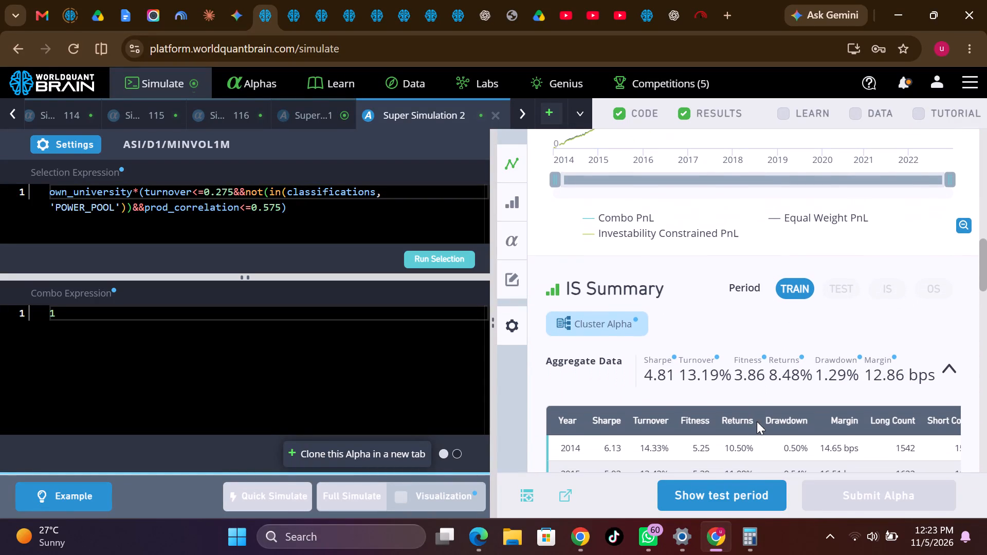
left_click(745, 494)
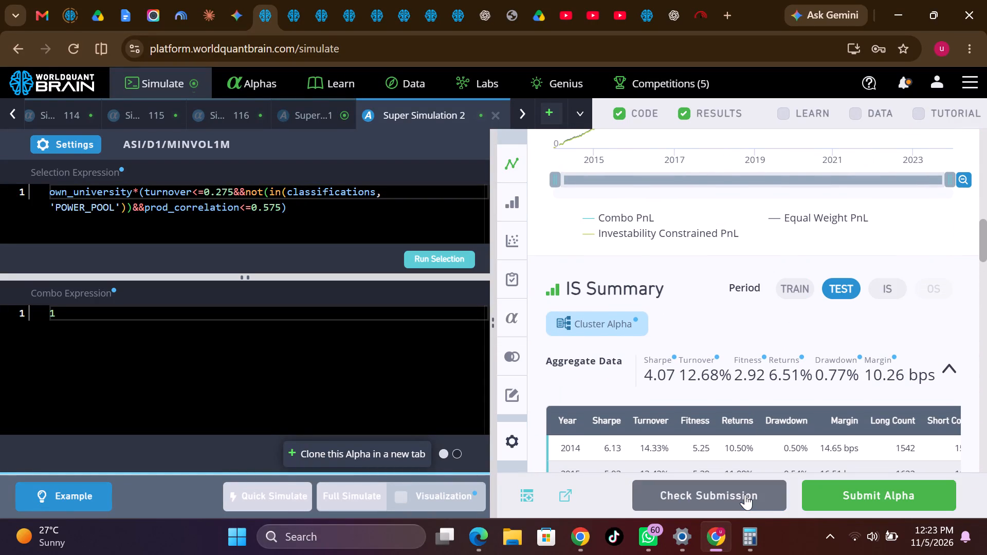
left_click(886, 289)
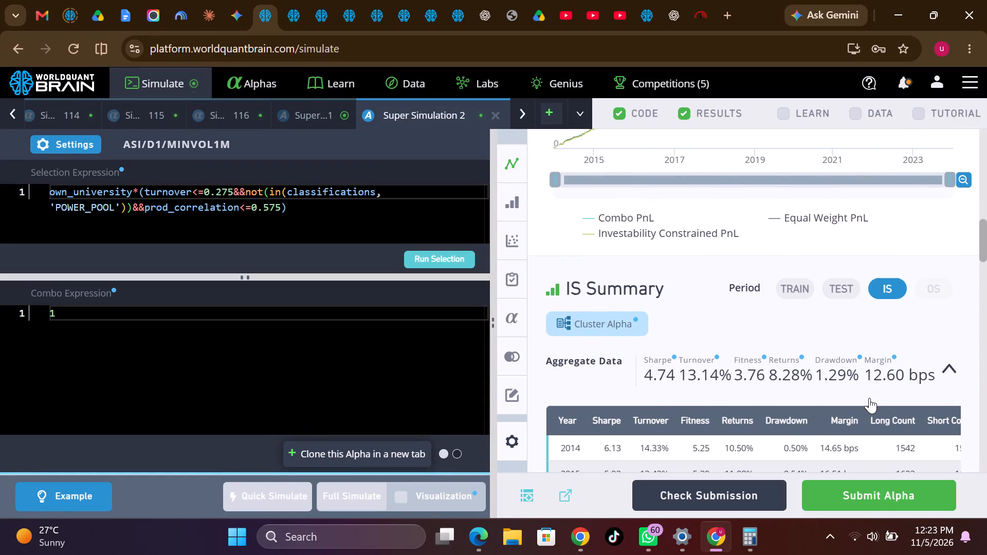
Run the Prod Correlation check for the ASI super alpha.
scroll(869, 398, "down", 3)
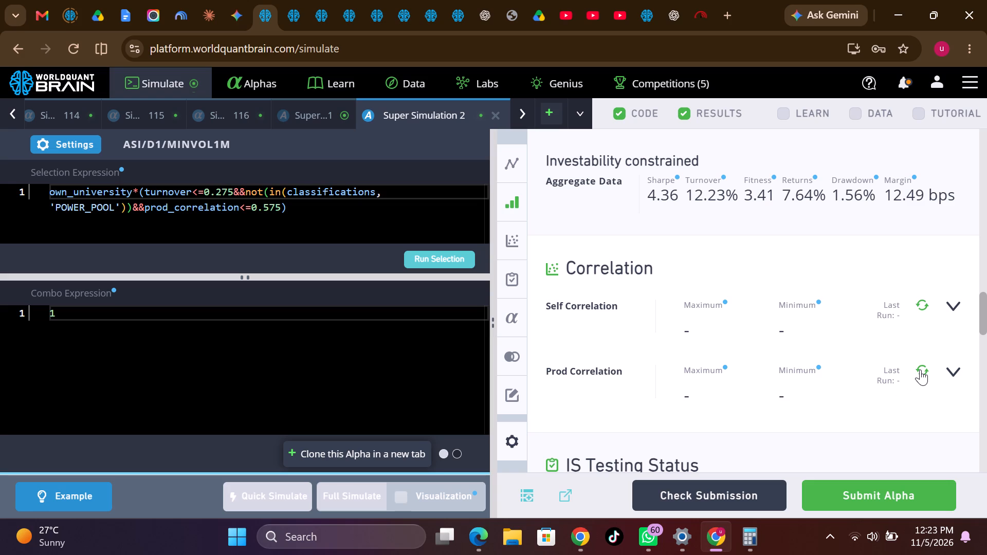
left_click(920, 369)
In Super Simulation 1 for GLB MINVOL1M, reveal the test period and switch the summary to the IS period.
left_click(319, 110)
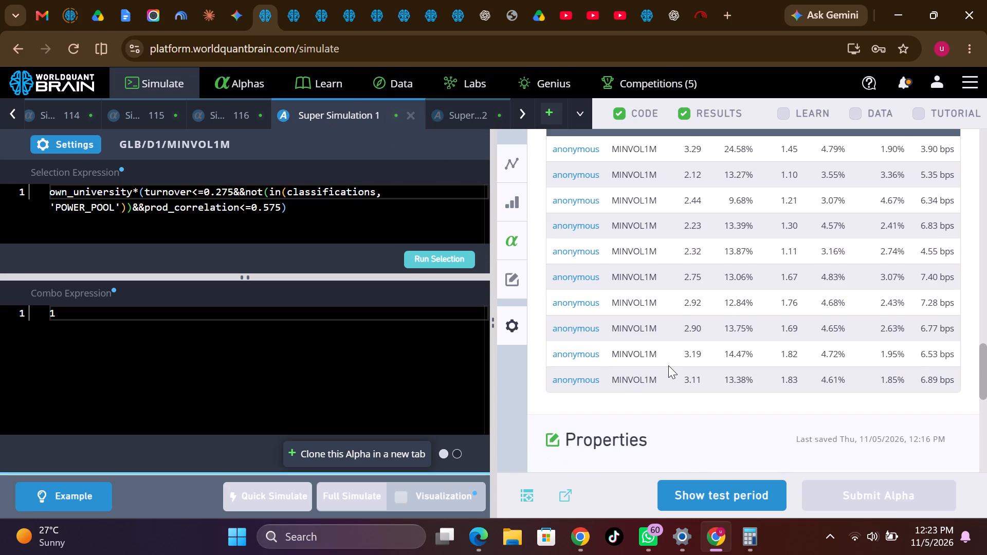
scroll(668, 365, "up", 8)
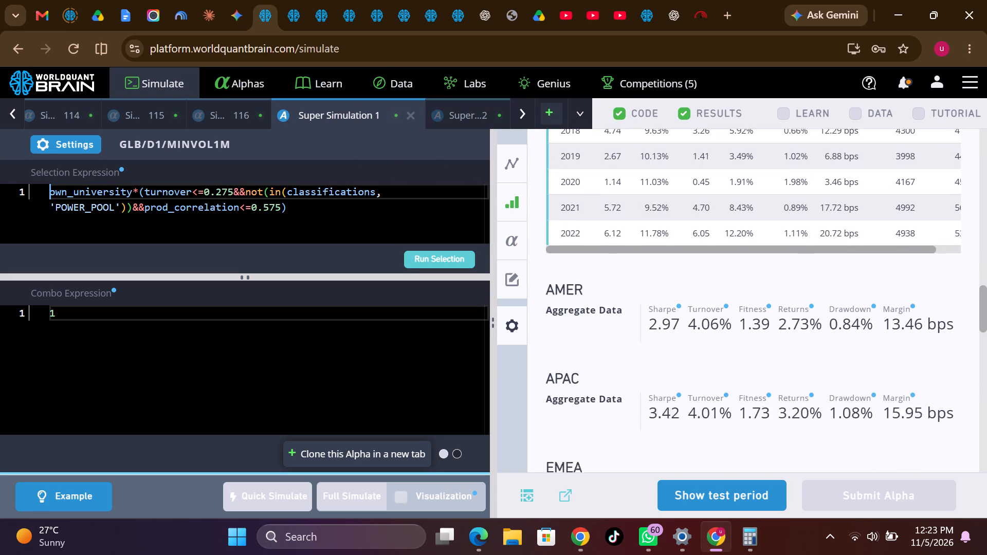
scroll(668, 365, "up", 4)
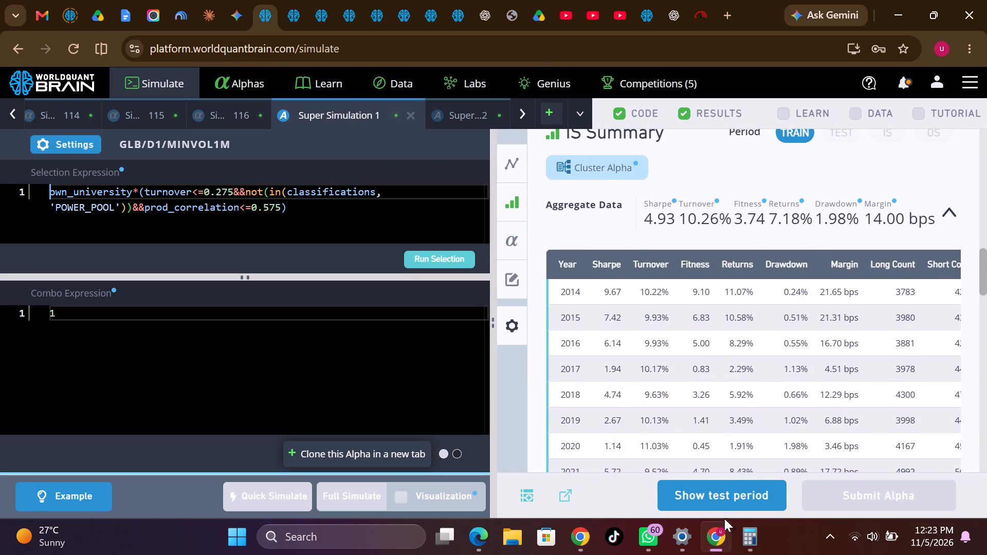
left_click(759, 492)
scroll(868, 279, "up", 1)
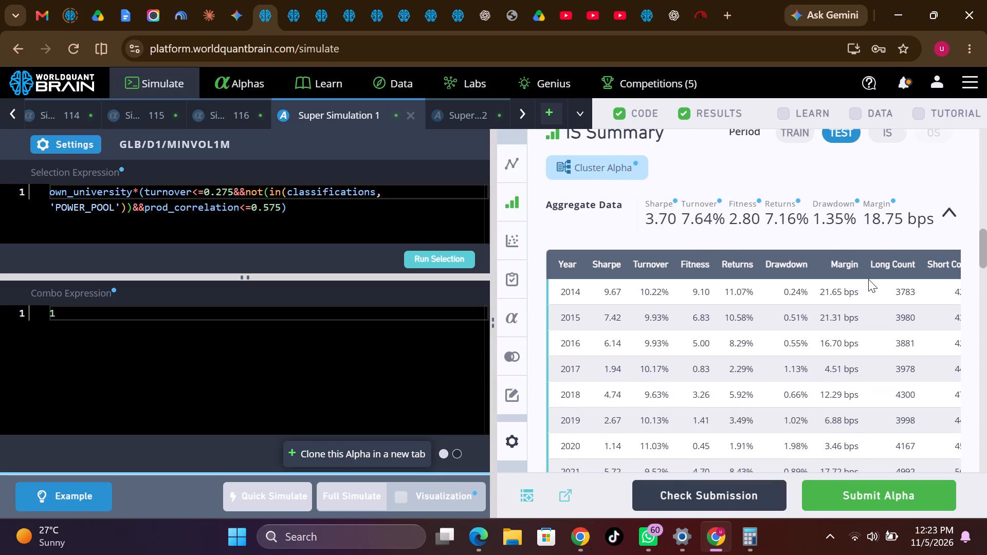
scroll(868, 279, "up", 1)
left_click(953, 362)
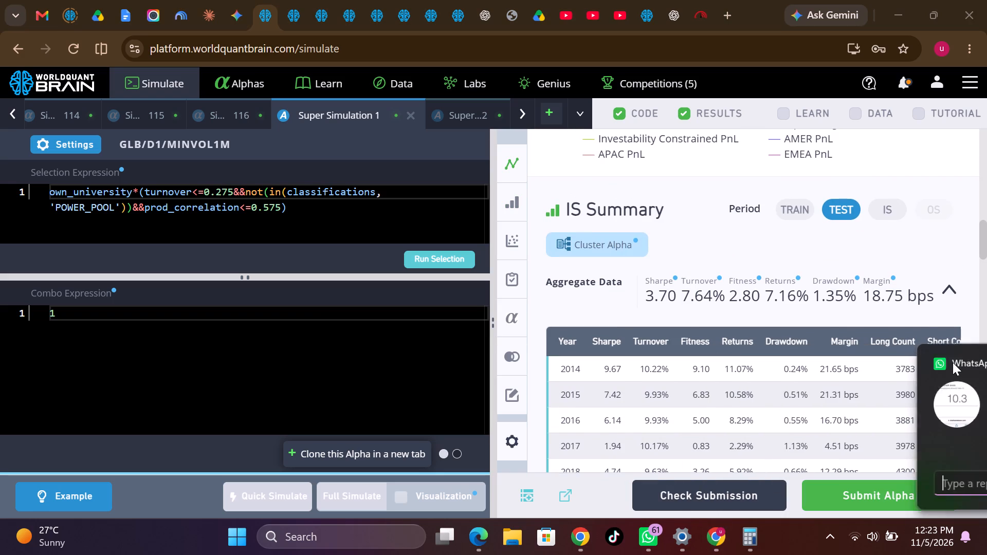
left_click(886, 211)
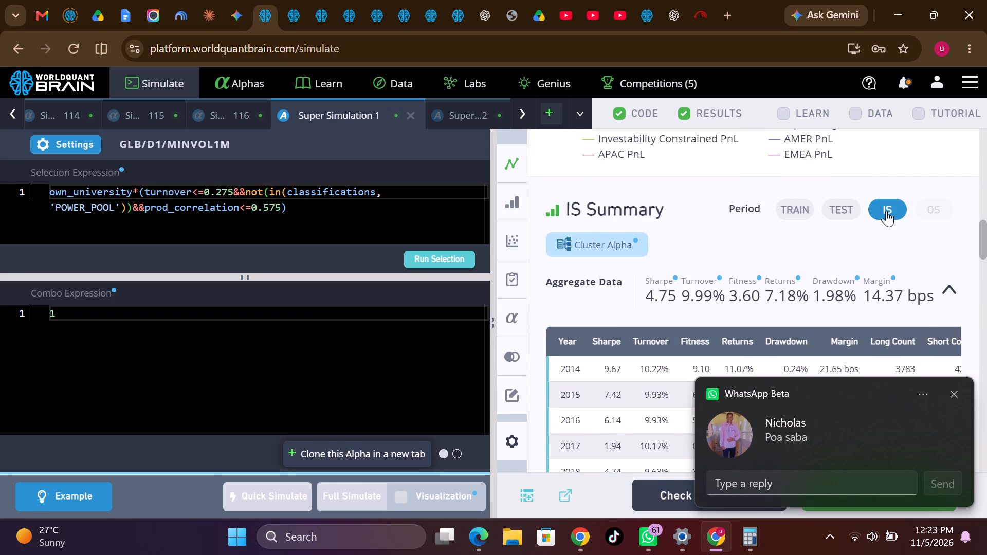
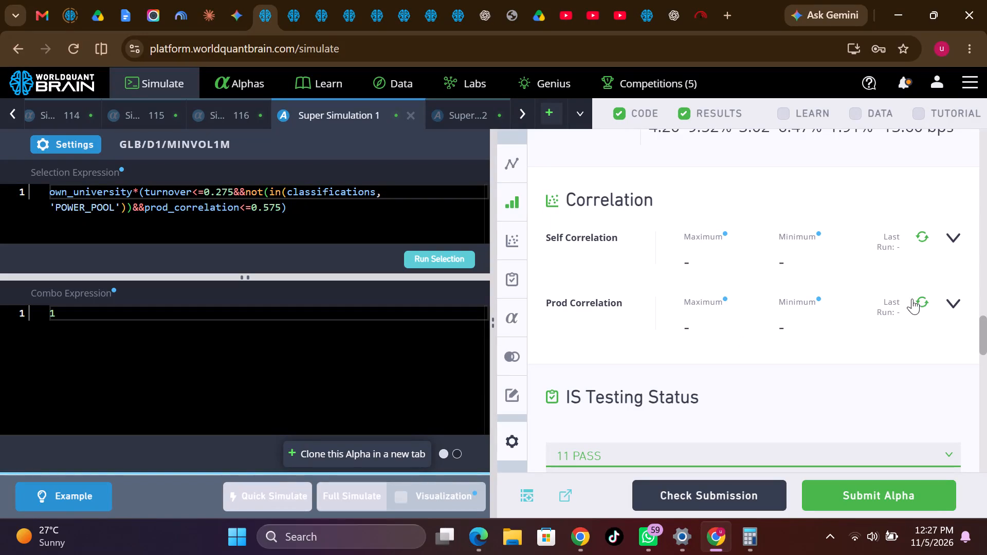
Run the Prod Correlation check for the GLB MINVOL1M super alpha in Super Simulation 1.
left_click(923, 301)
Examine the ASI super alpha's results in Super Simulation 2, with its IS Summary set to the IS period.
left_click(478, 115)
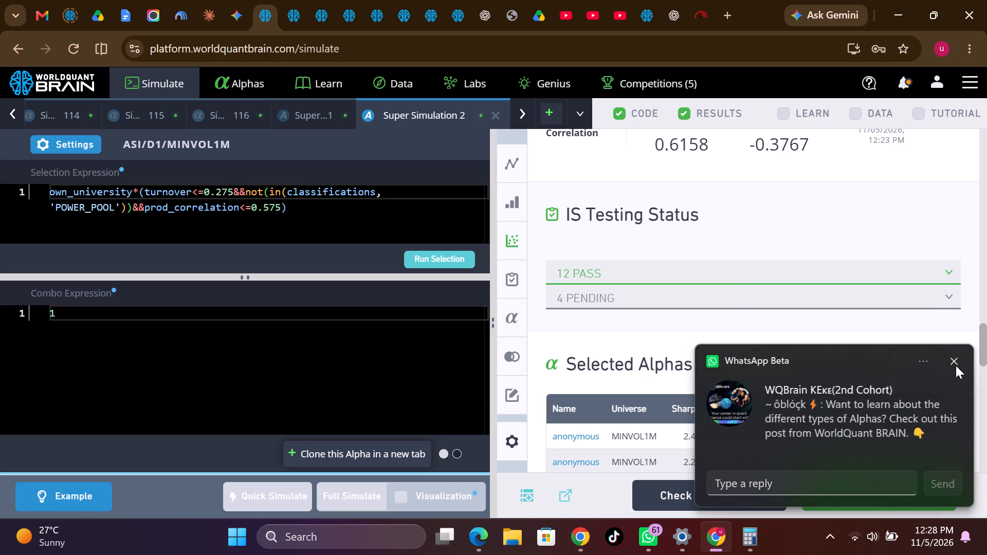
left_click(956, 361)
scroll(779, 276, "up", 5)
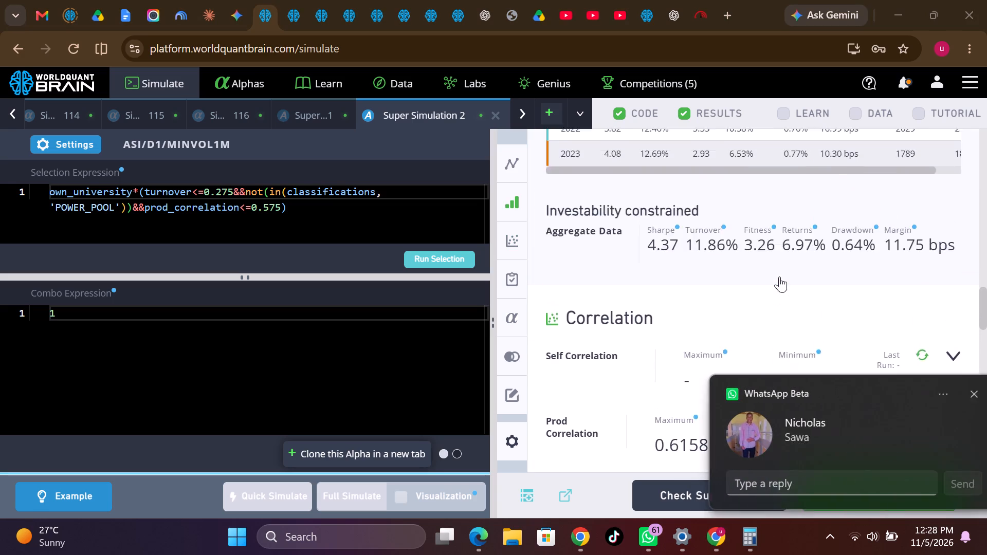
left_click(958, 387)
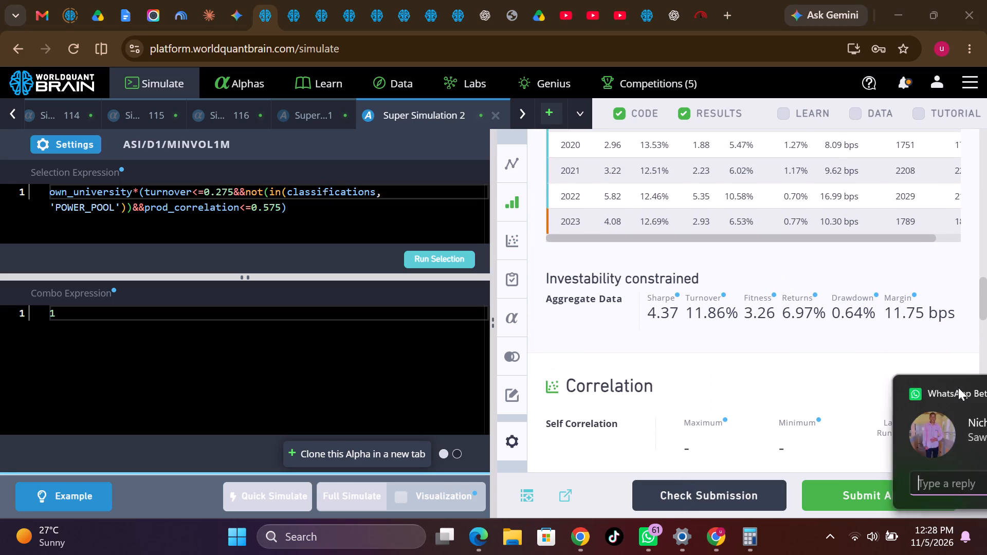
scroll(791, 298, "up", 5)
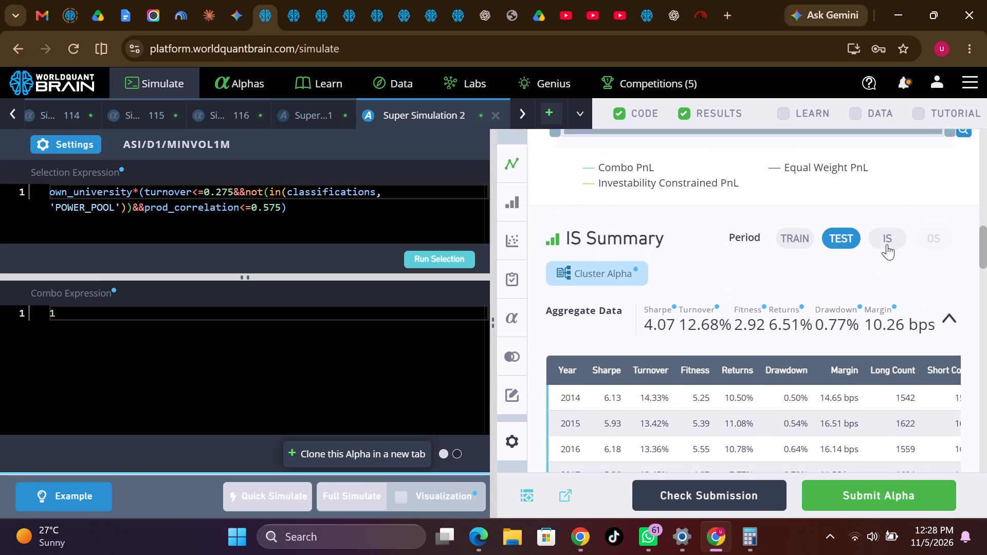
left_click(891, 240)
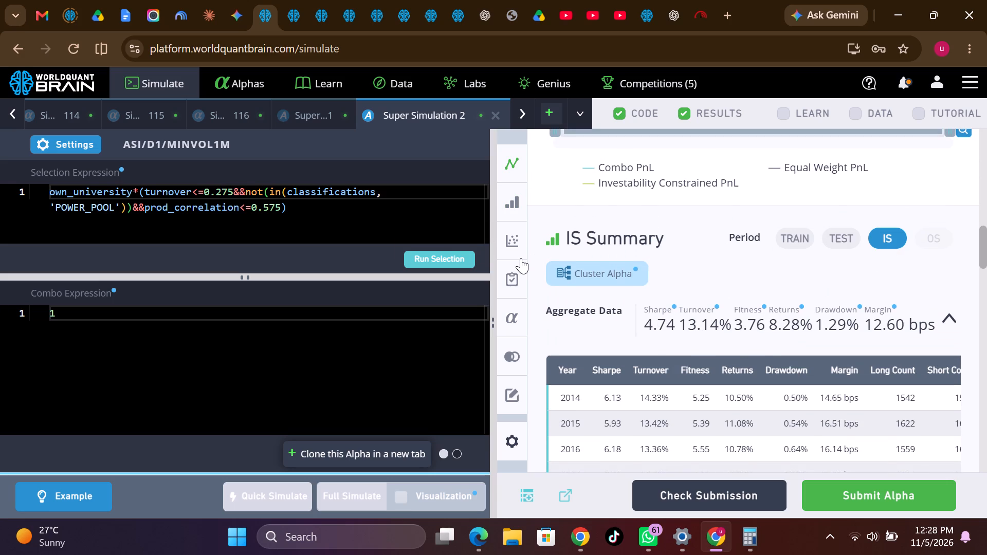
Select the own_university multiplier at the start of the ASI super alpha's selection expression.
left_click(295, 208)
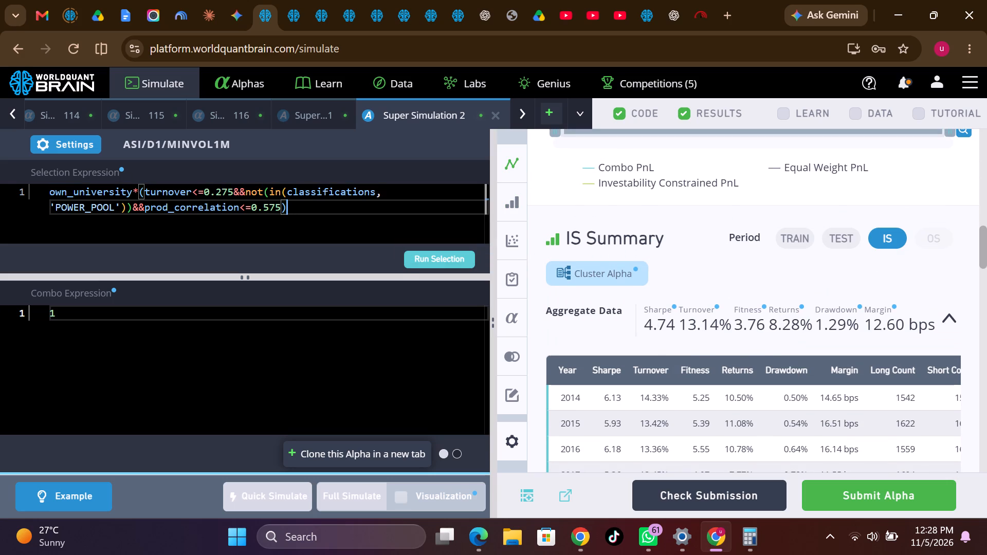
left_click_drag(136, 190, 83, 189)
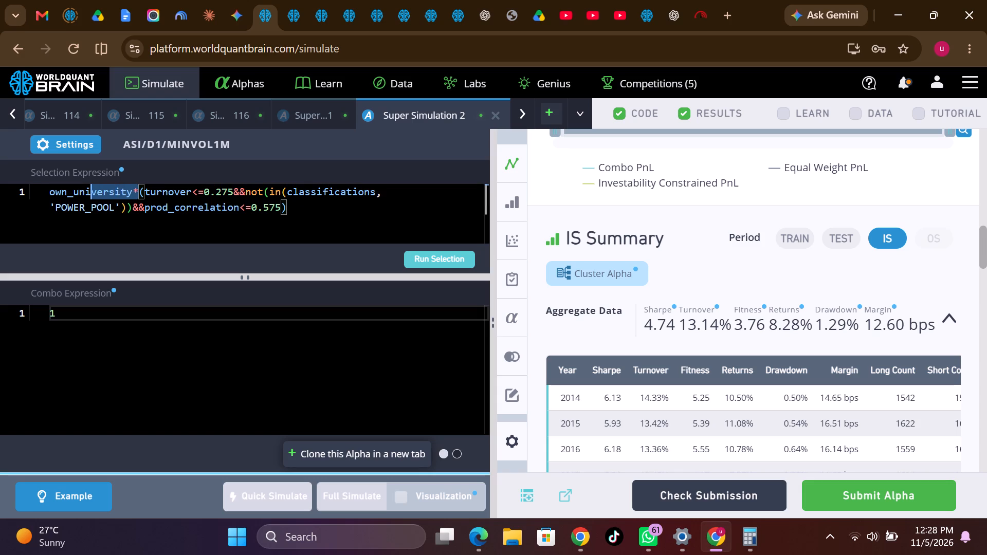
Remove the own_university* multiplier from the ASI MINVOL1M super simulation's selection expression and rerun the selection.
left_click_drag(83, 189, 25, 180)
key("BackSpace")
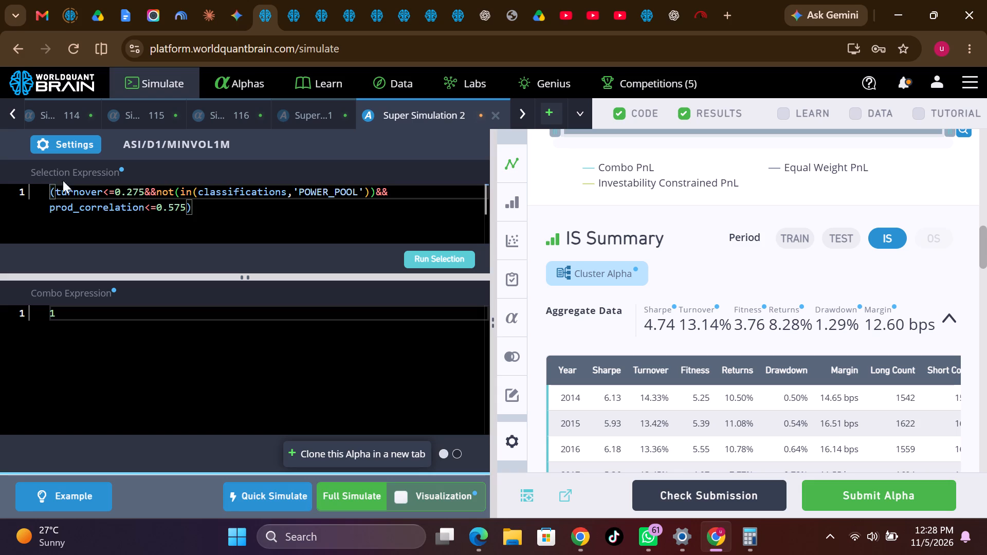
left_click(427, 261)
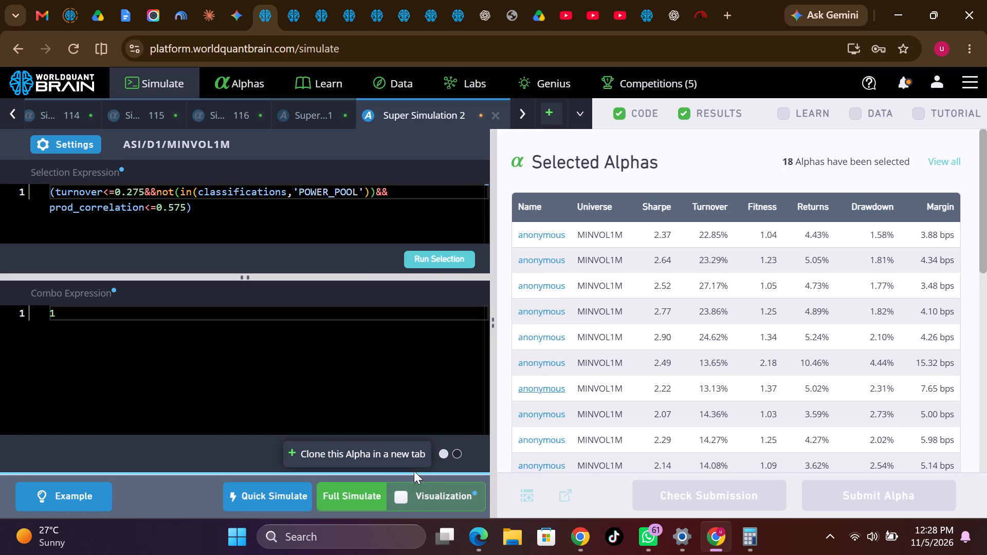
Start a full simulation of the ASI MINVOL1M super alpha with the shortened selection expression.
left_click(370, 486)
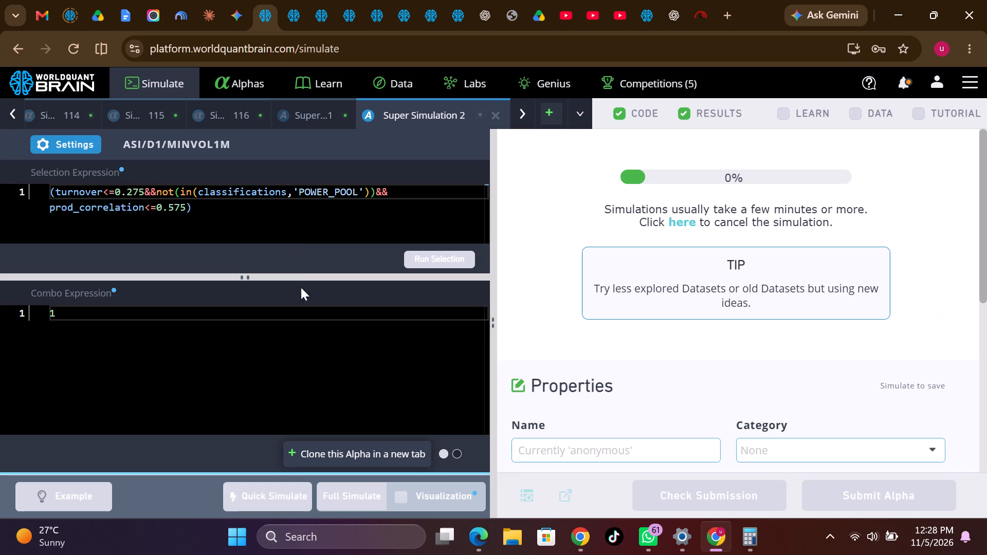
Review Super Simulation 1's GLB results: the PnL chart, the full IS-period summary, the testing status and the selected alphas.
left_click(309, 109)
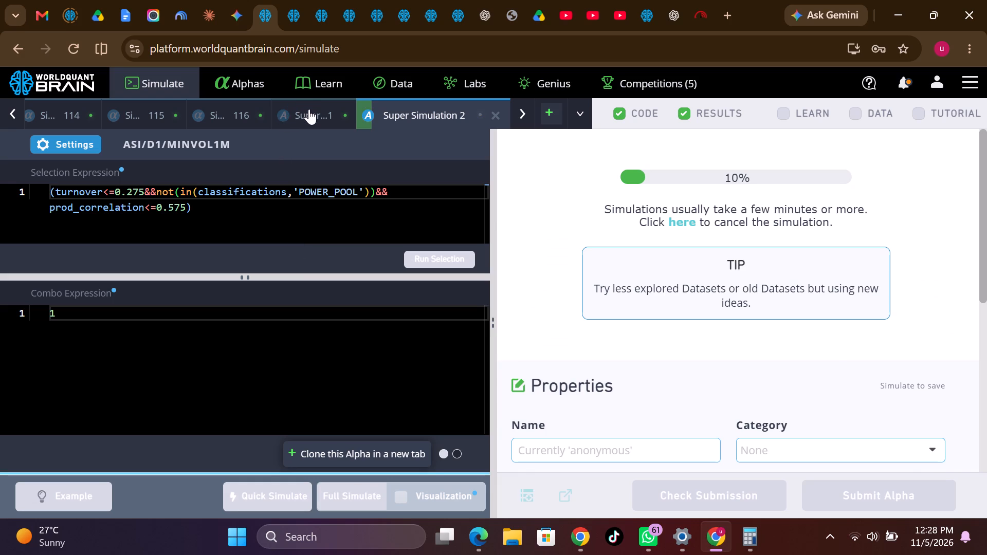
scroll(716, 299, "down", 3)
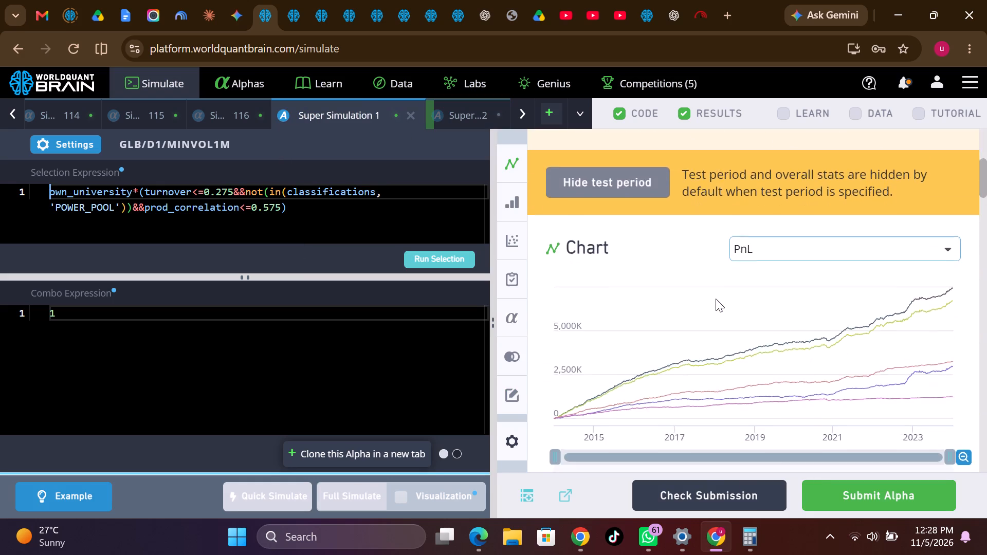
scroll(716, 299, "down", 2)
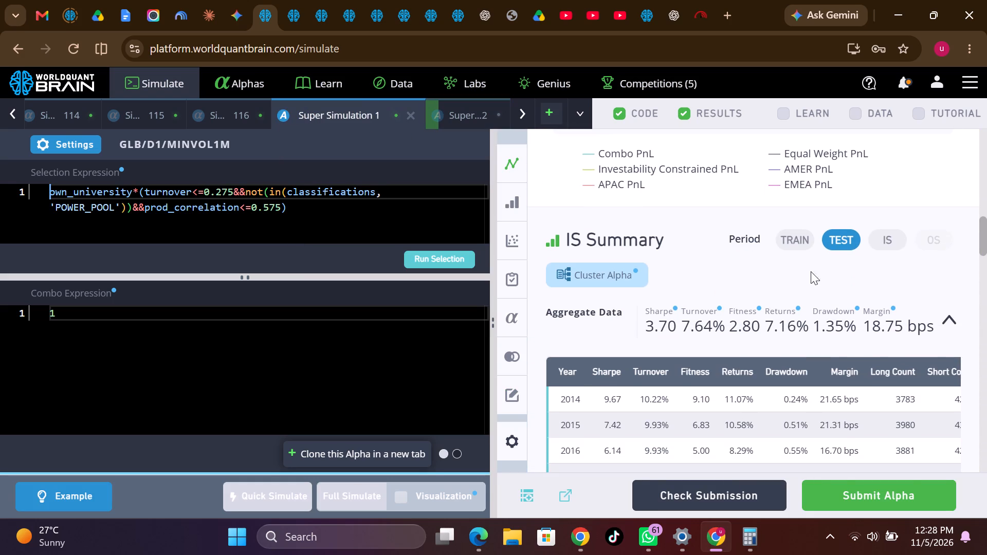
left_click(885, 243)
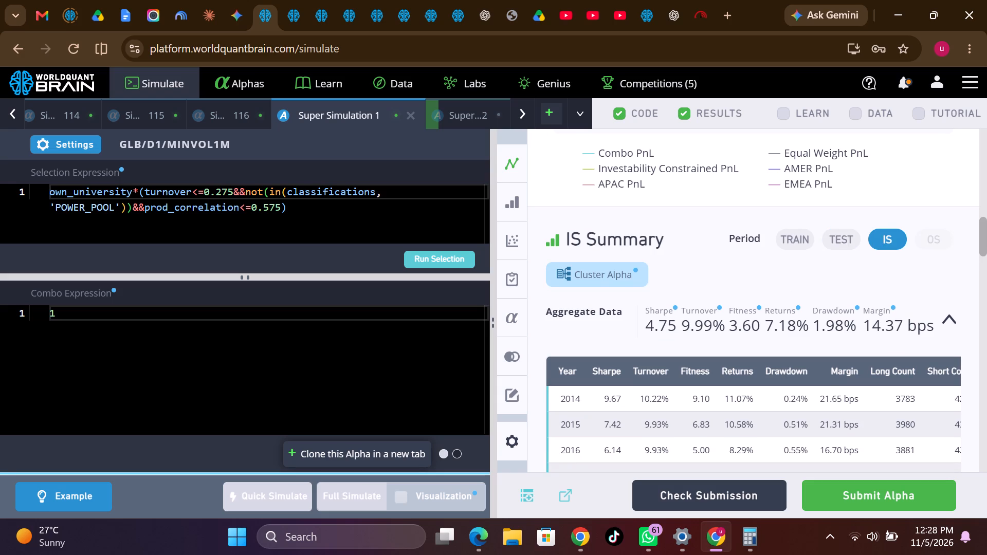
scroll(672, 308, "up", 3)
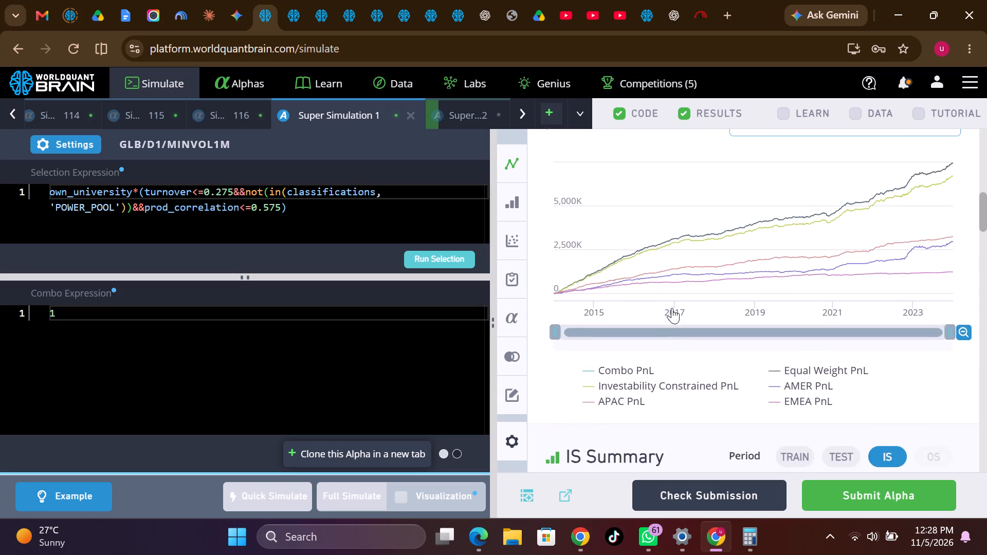
scroll(672, 308, "down", 12)
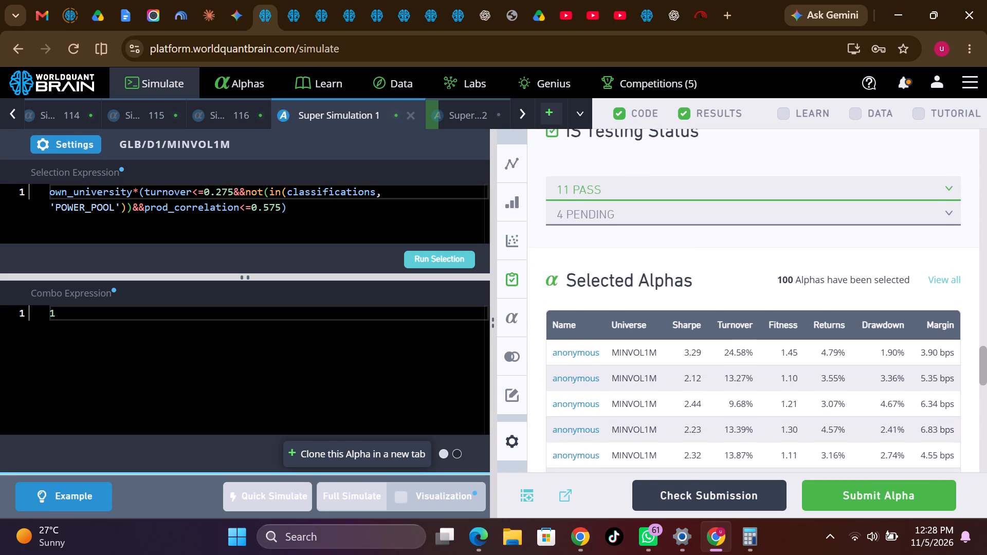
scroll(672, 308, "up", 2)
scroll(672, 308, "down", 1)
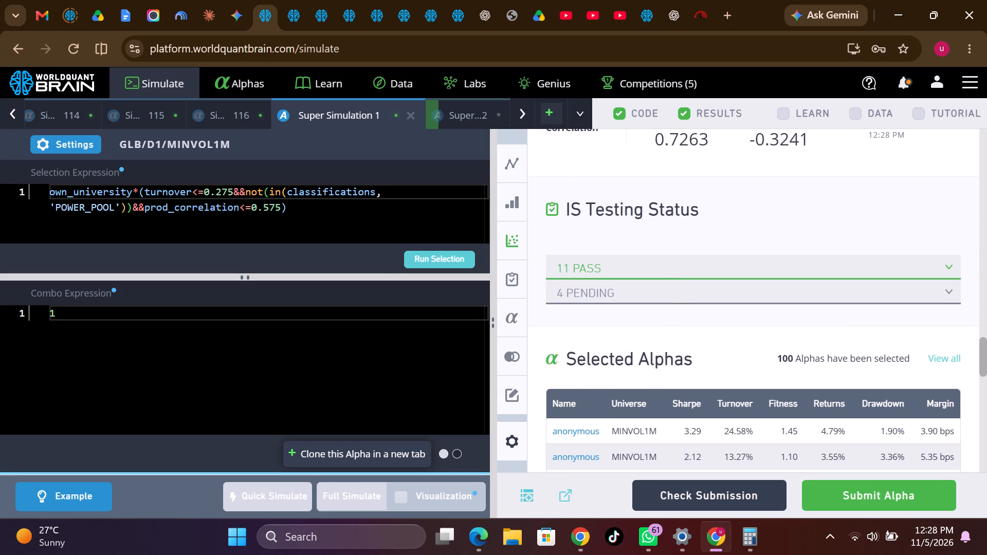
Remove the own_university* multiplier from the GLB MINVOL1M super simulation's selection expression and rerun the selection.
left_click_drag(140, 190, 50, 189)
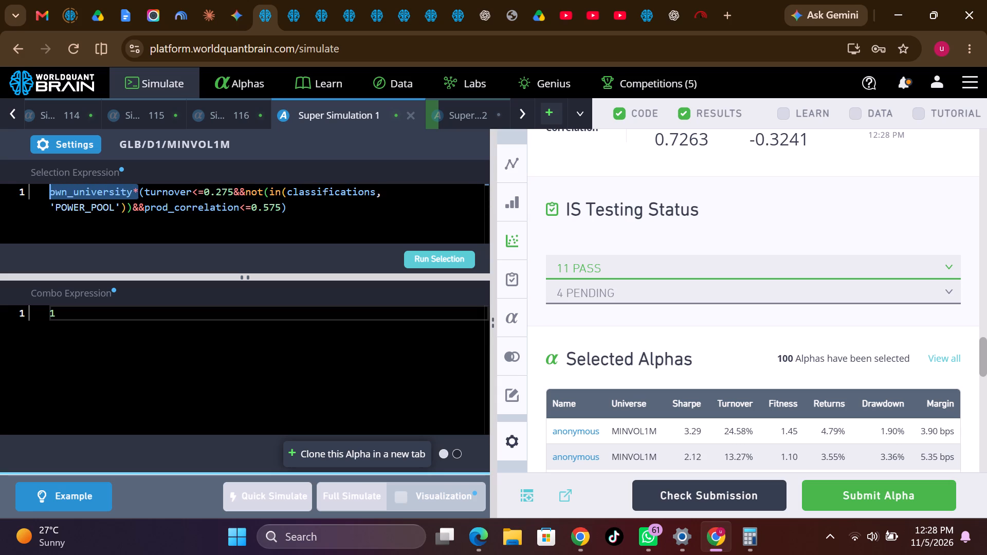
left_click_drag(50, 189, 34, 187)
key("BackSpace")
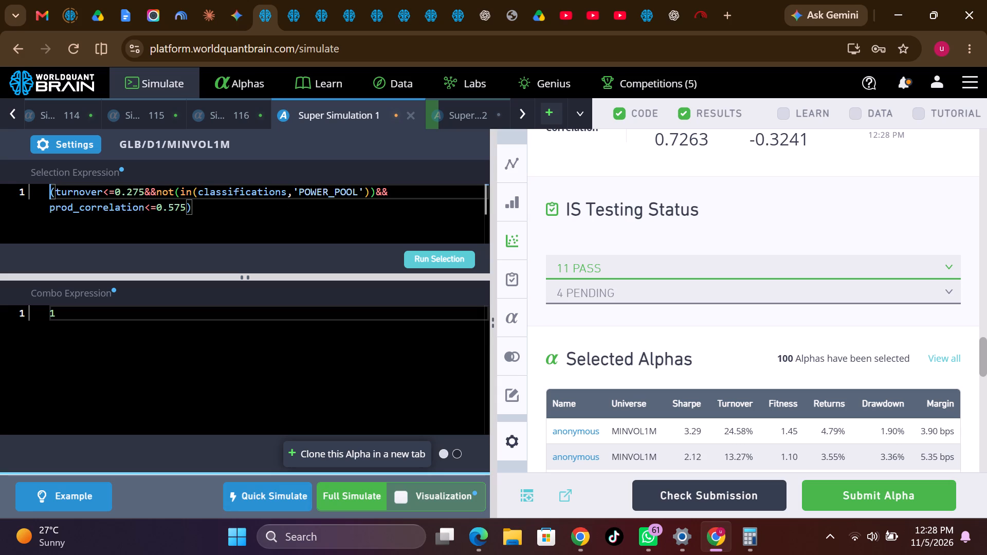
left_click(450, 255)
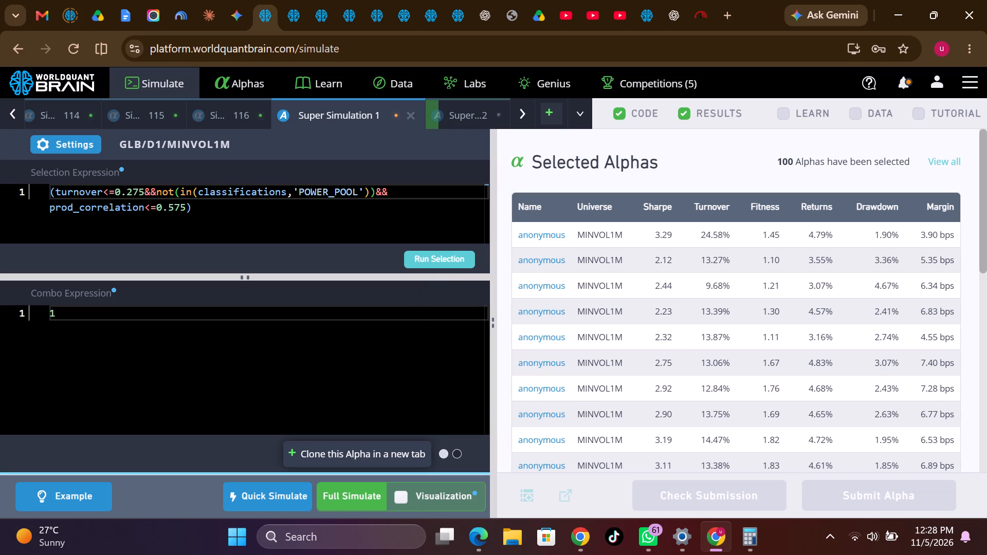
Start a full simulation of the GLB MINVOL1M super alpha with the shortened selection expression.
left_click(344, 499)
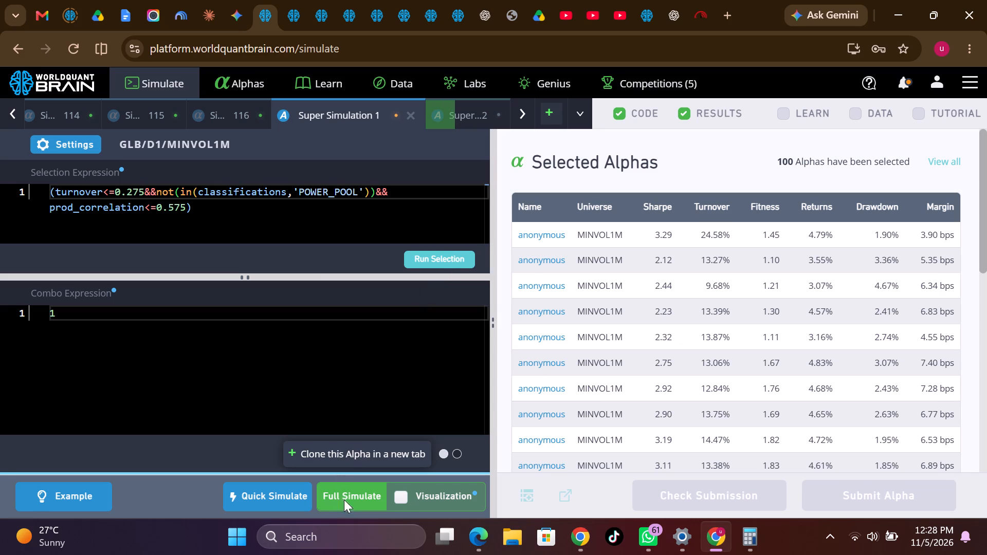
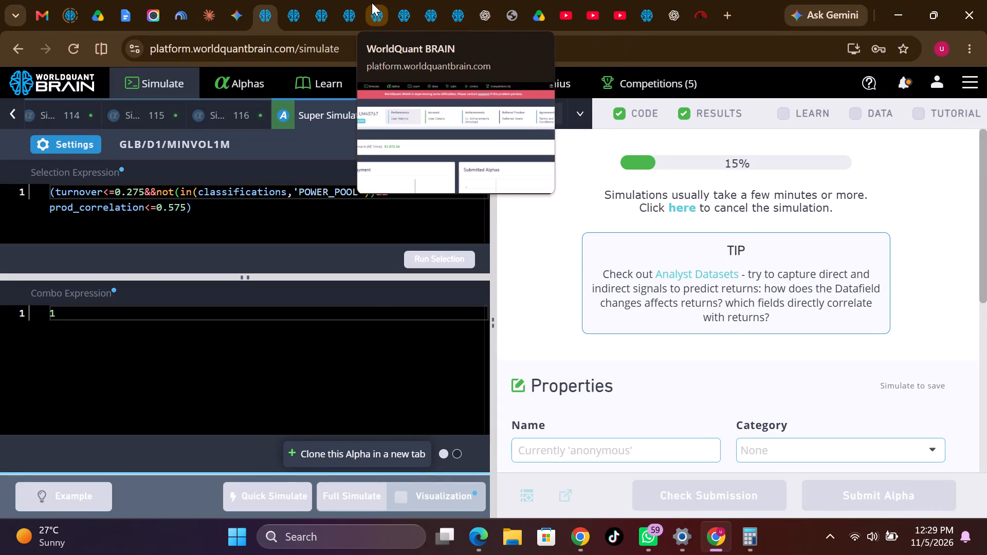
Check the consultant's standing: the home page's Genius stats, the Consultant Leaderboard, and the profile's base payment and submitted alphas tables.
left_click(372, 3)
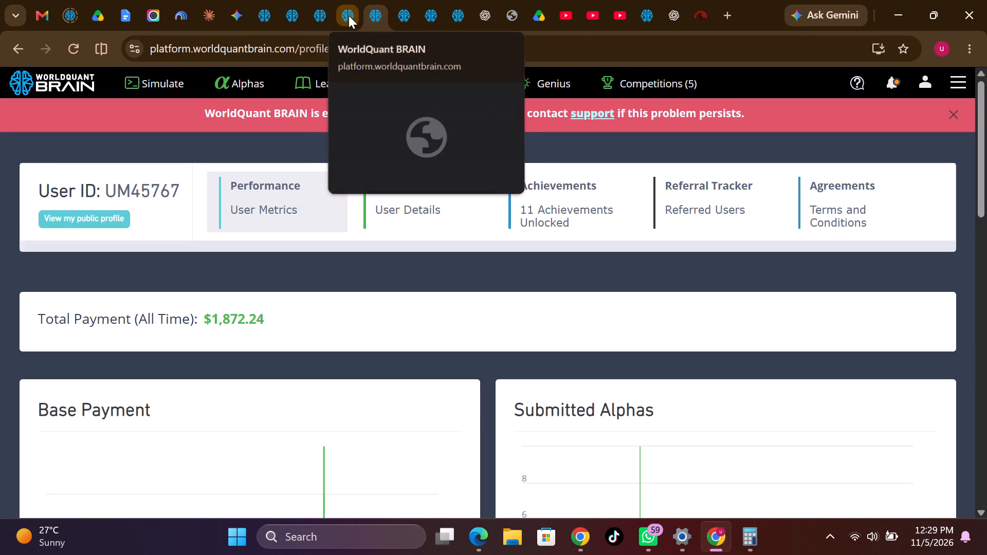
left_click(349, 15)
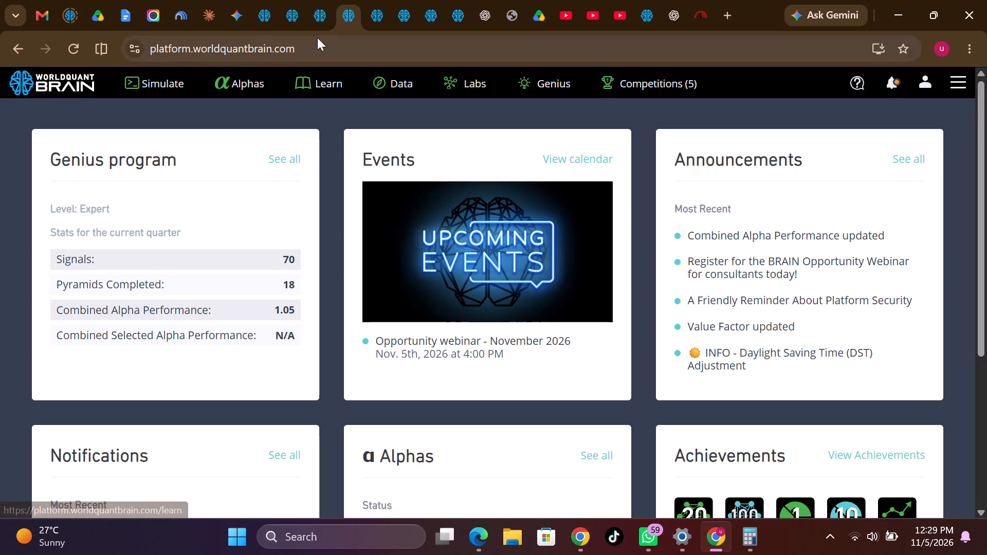
left_click(295, 10)
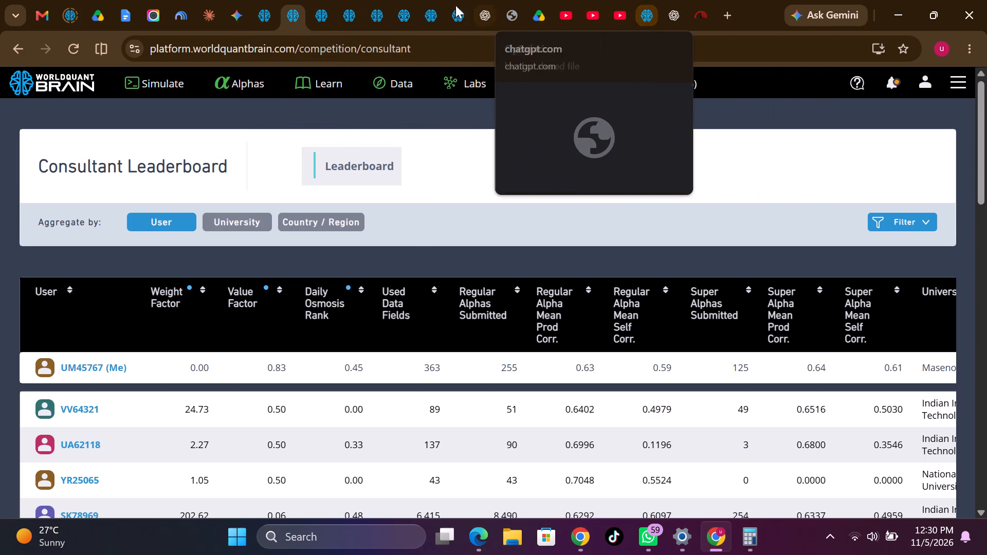
left_click(380, 14)
scroll(482, 350, "down", 3)
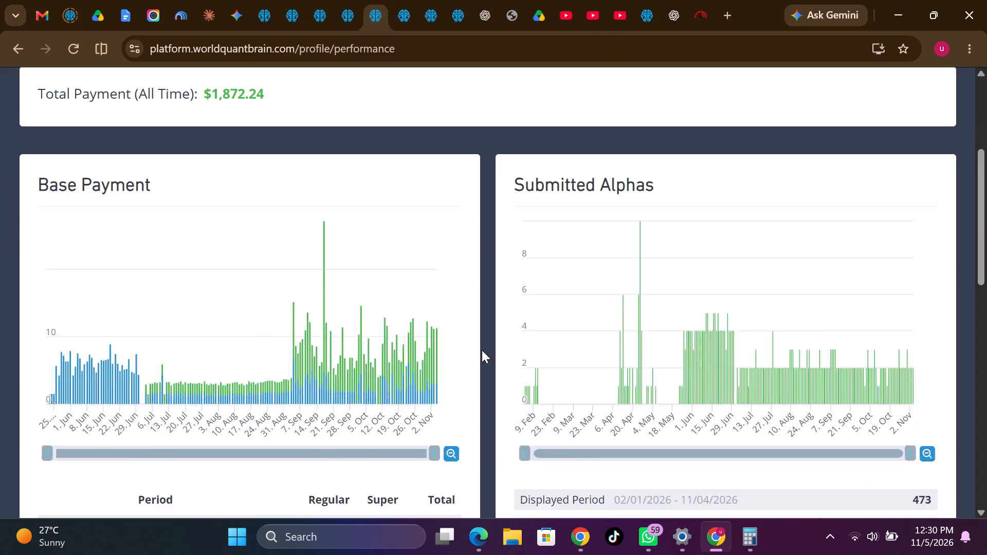
scroll(482, 350, "down", 2)
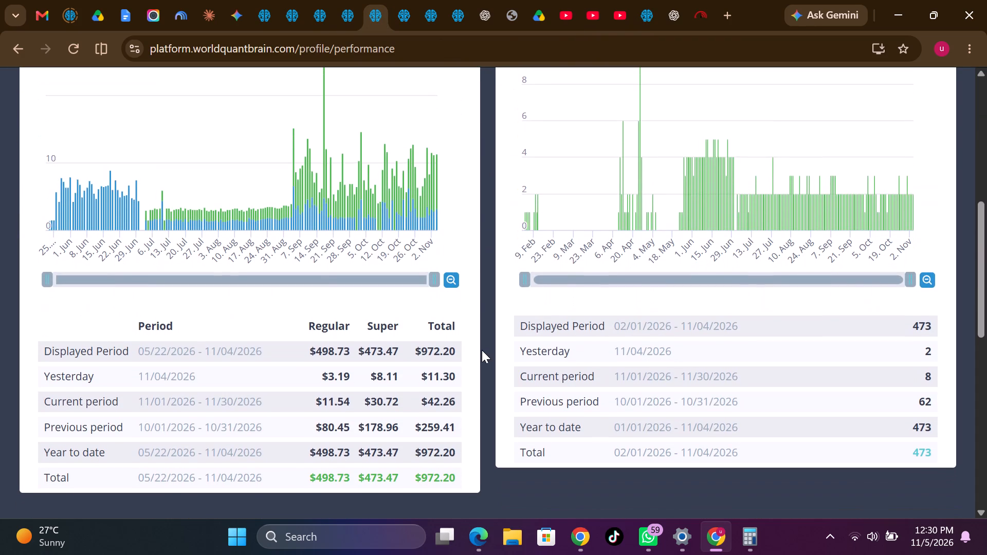
scroll(482, 350, "down", 1)
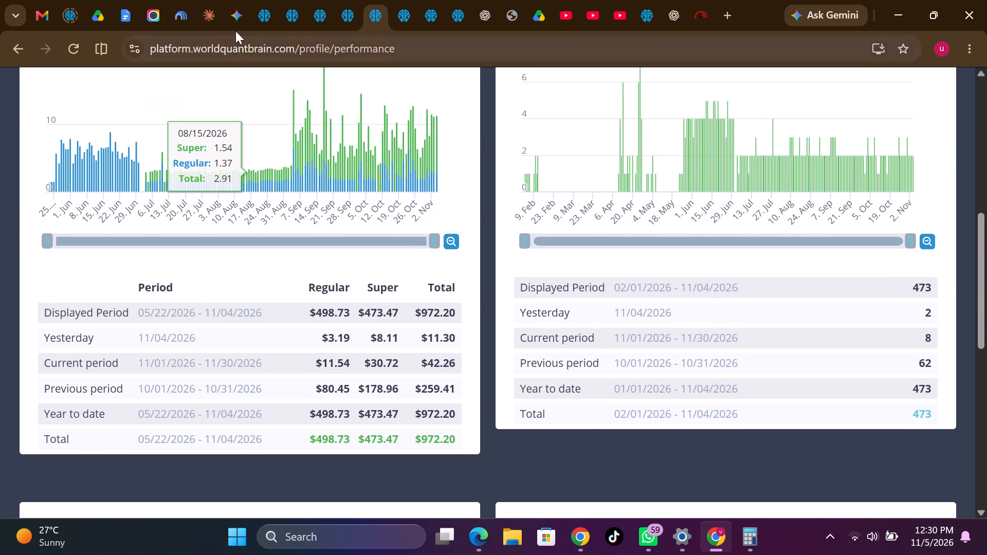
Review Super Simulation 2's ASI results: the PnL chart, then reveal the test period and view the IS-period summary.
left_click(262, 11)
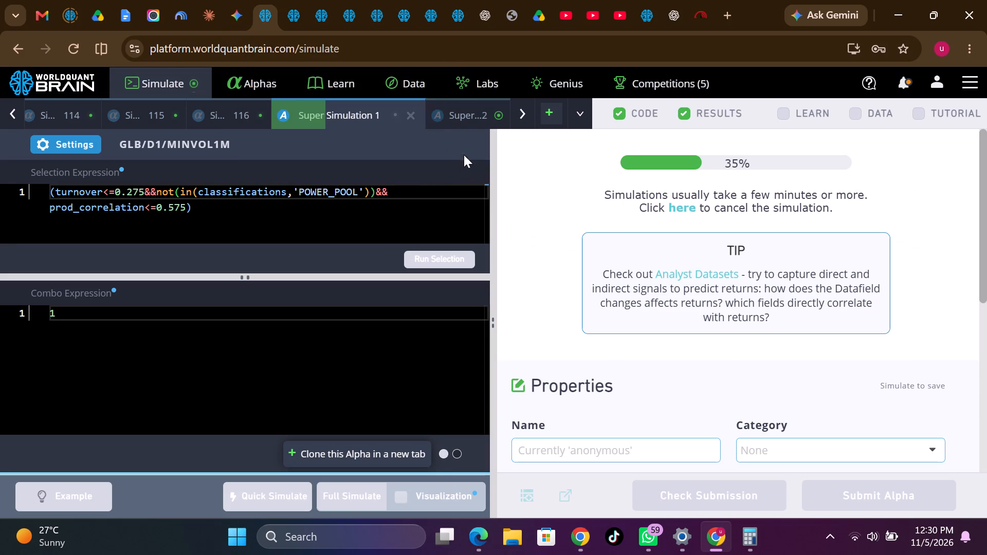
left_click(461, 106)
scroll(679, 388, "down", 2)
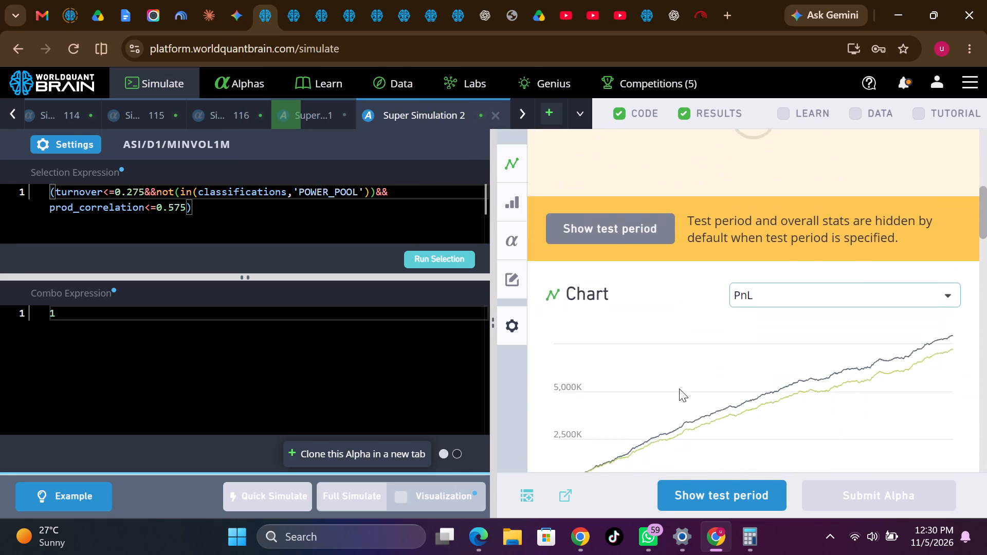
scroll(679, 388, "down", 3)
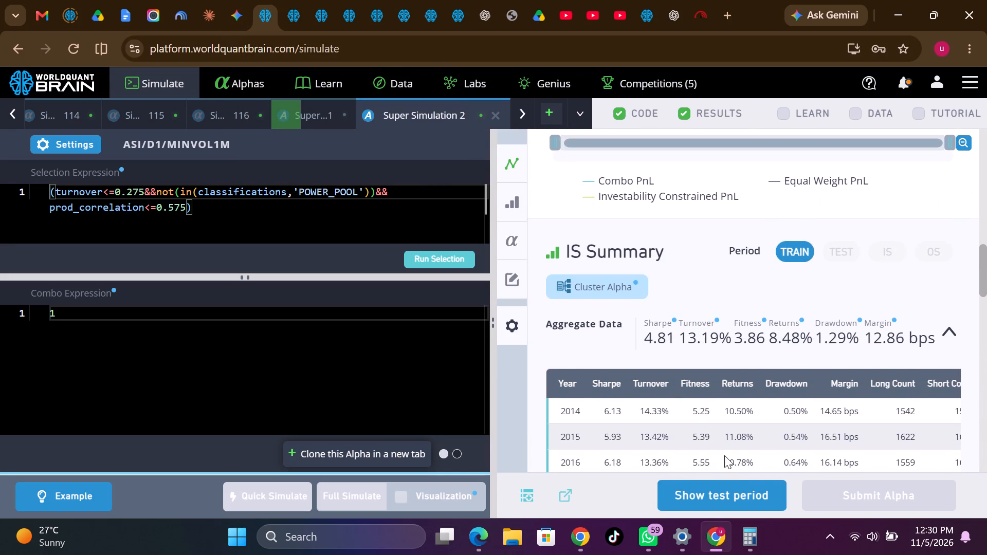
left_click(739, 491)
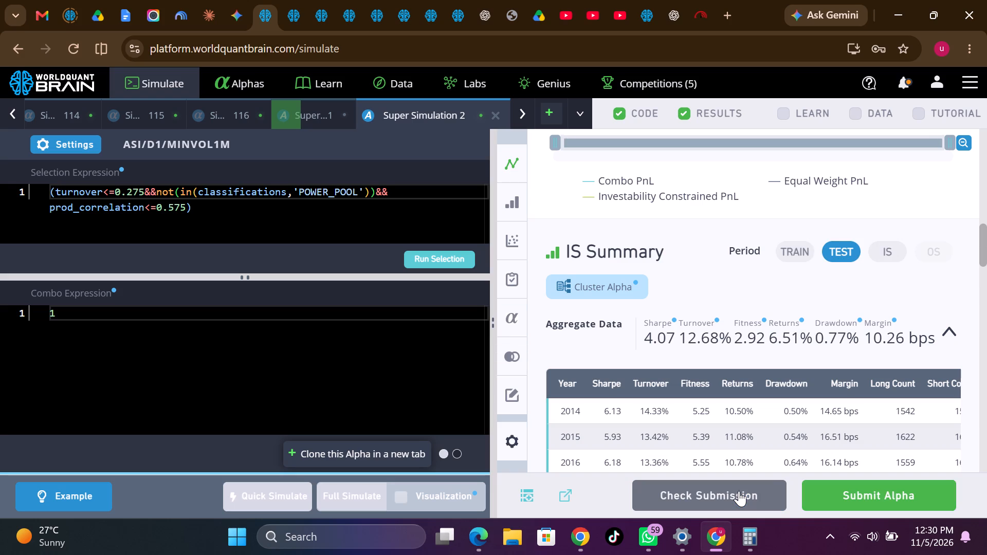
left_click(878, 251)
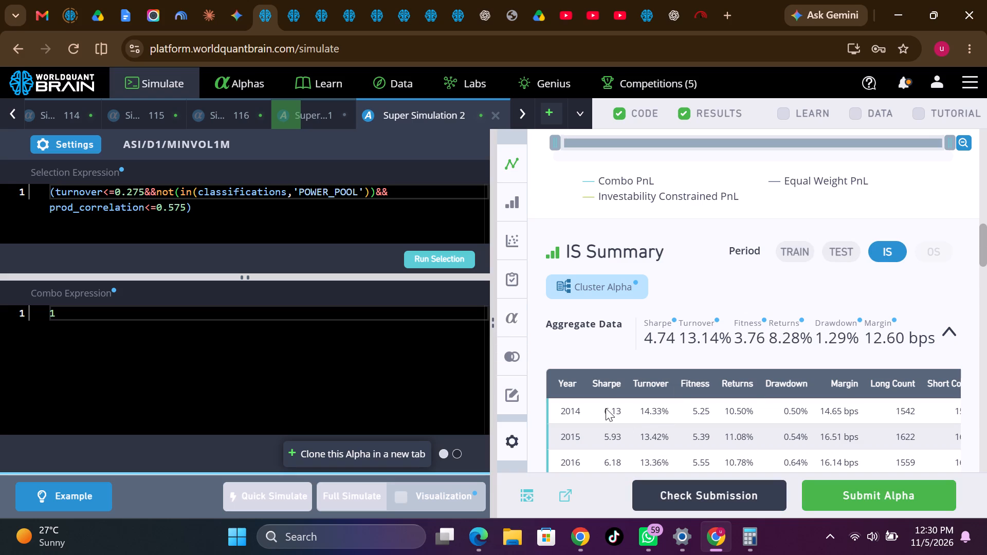
Set the turnover limit in the ASI super simulation's selection expression to 0.475.
left_click(133, 194)
key("BackSpace")
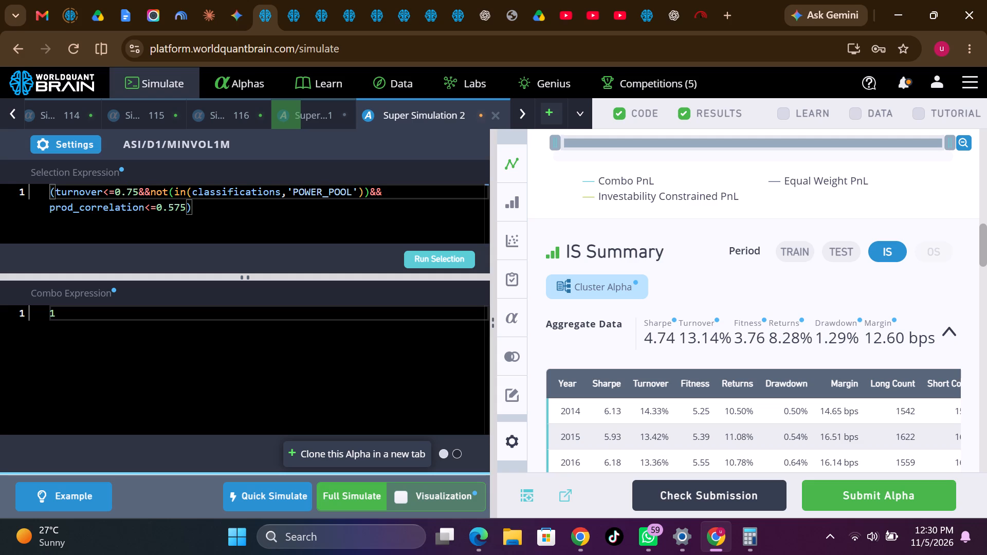
key("4")
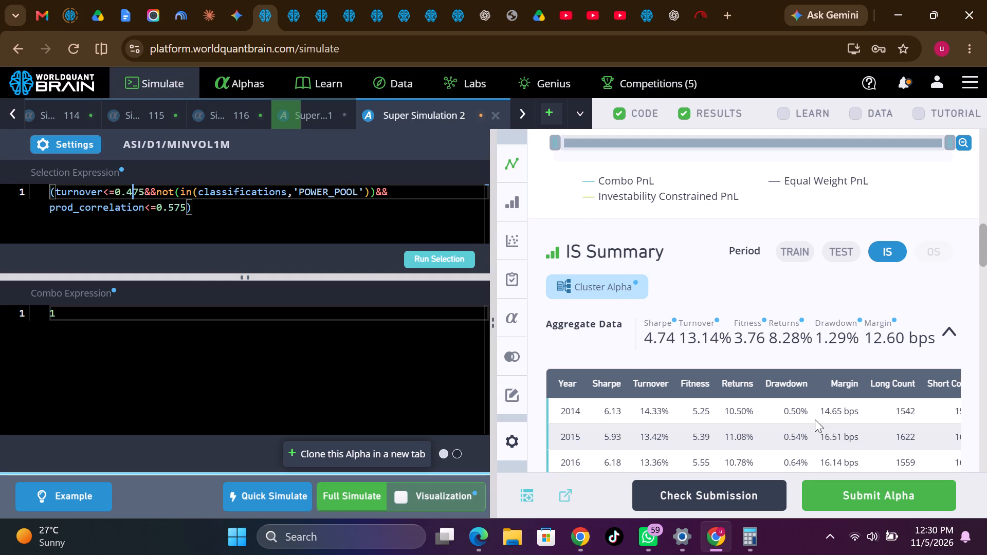
Run the Prod Correlation check on the ASI super alpha's existing results.
scroll(815, 419, "down", 5)
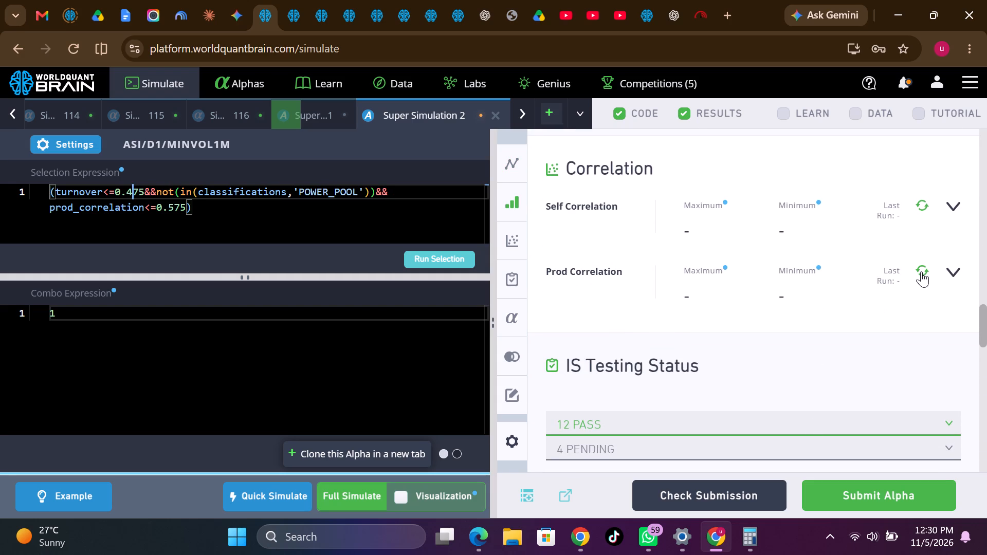
left_click(921, 271)
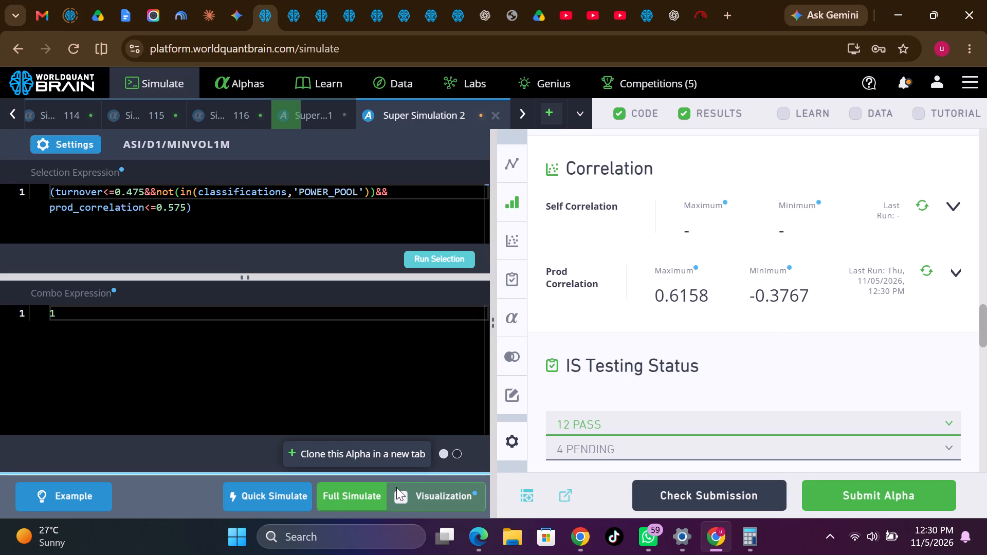
Start a full simulation of the ASI MINVOL1M super alpha with the 0.475 turnover limit.
left_click(364, 492)
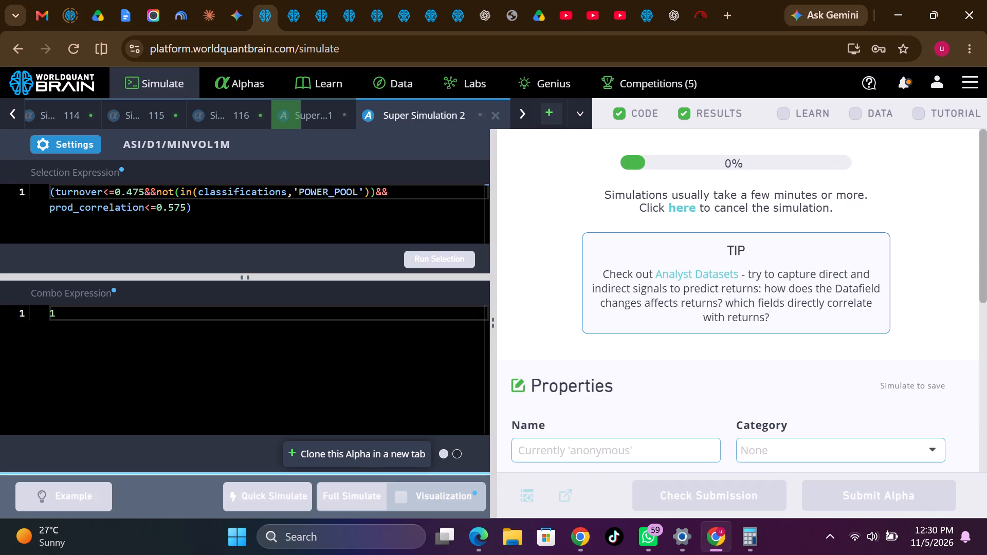
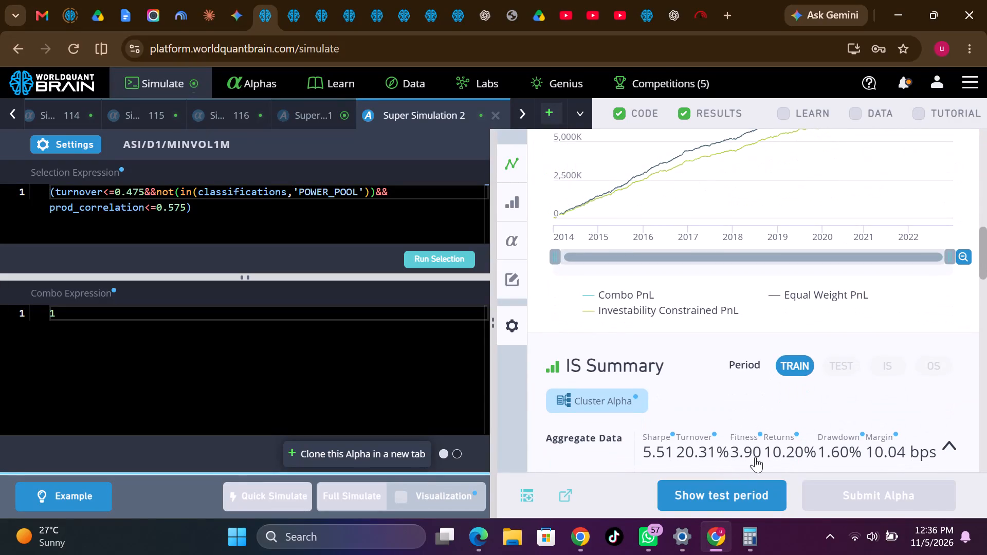
Reveal the test period for the 0.475-turnover ASI super alpha and review its IS-period summary, PnL chart and yearly data.
left_click(751, 500)
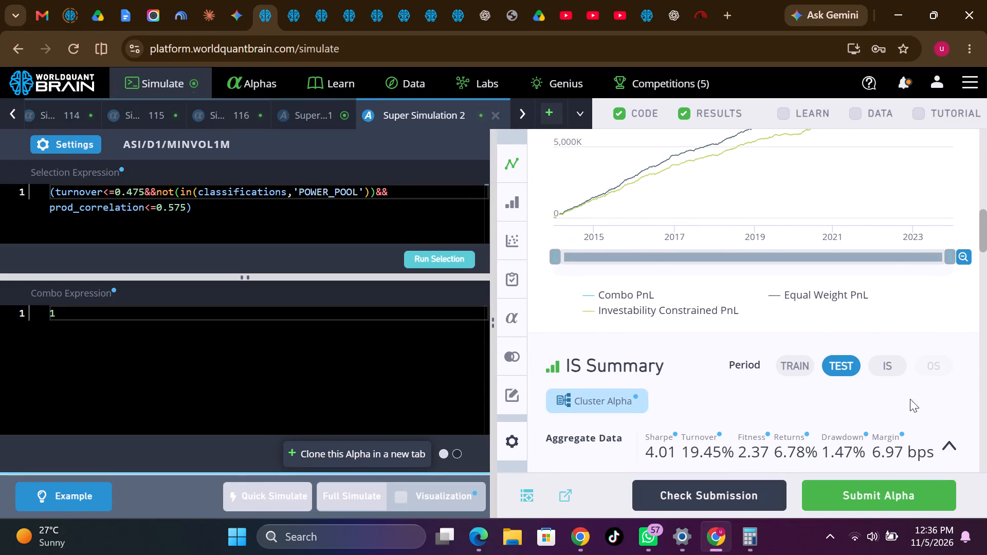
left_click(884, 374)
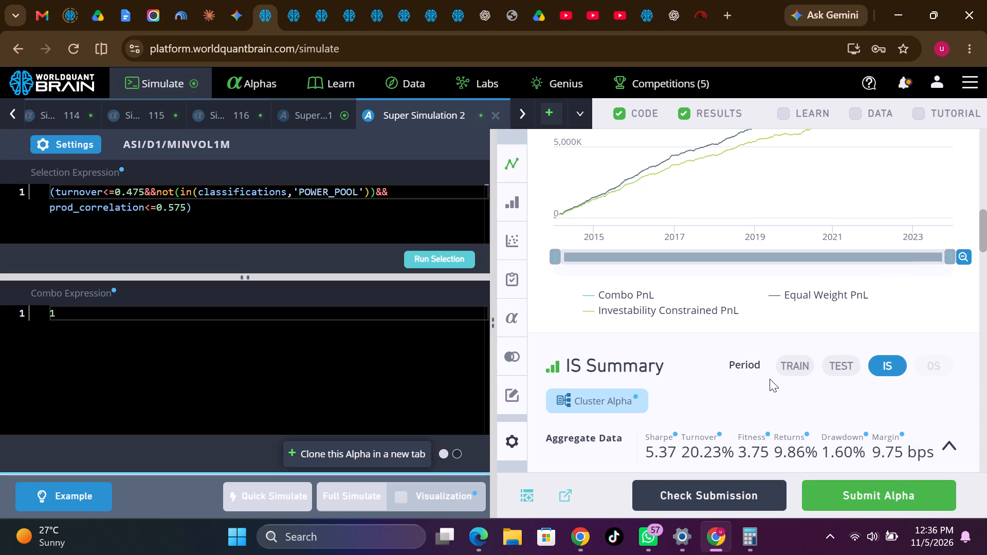
scroll(770, 379, "down", 3)
scroll(770, 379, "up", 5)
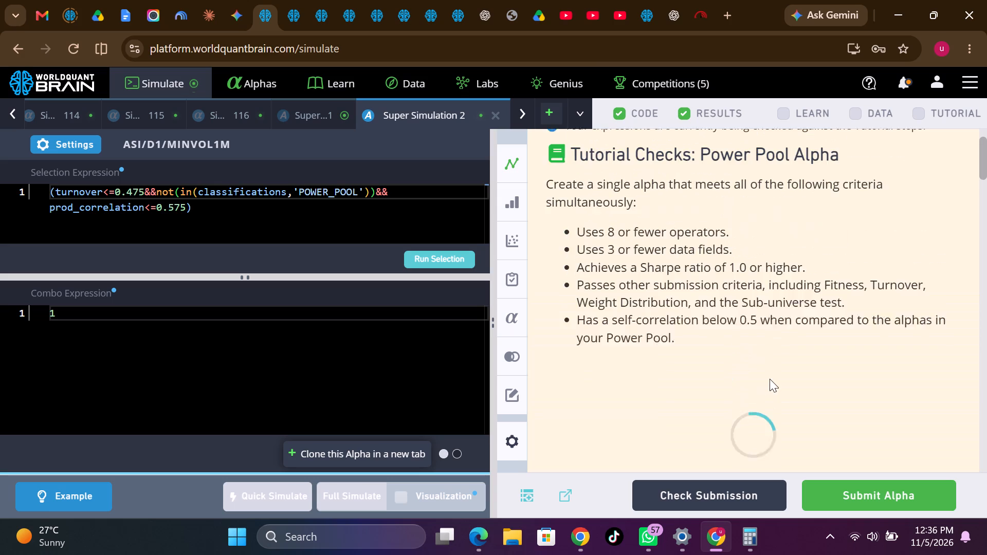
scroll(770, 379, "up", 2)
scroll(770, 379, "down", 7)
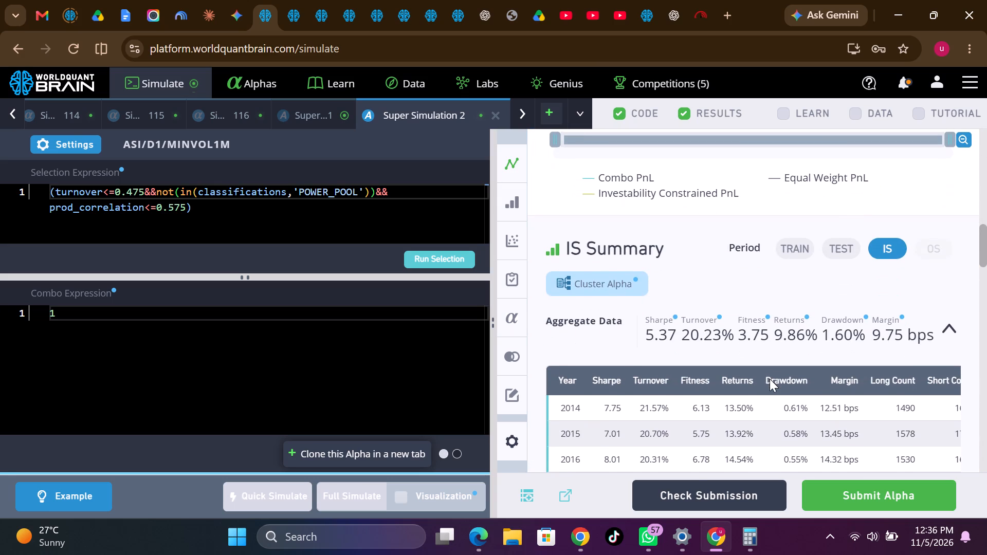
scroll(770, 379, "down", 6)
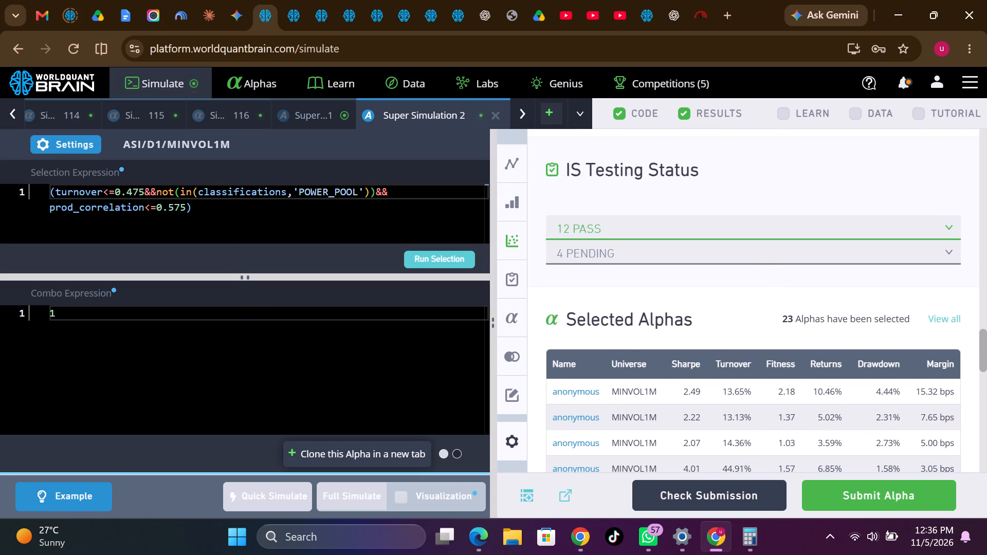
Multiply the ASI super simulation's selection expression by self_correlation and run the selection.
left_click(204, 208)
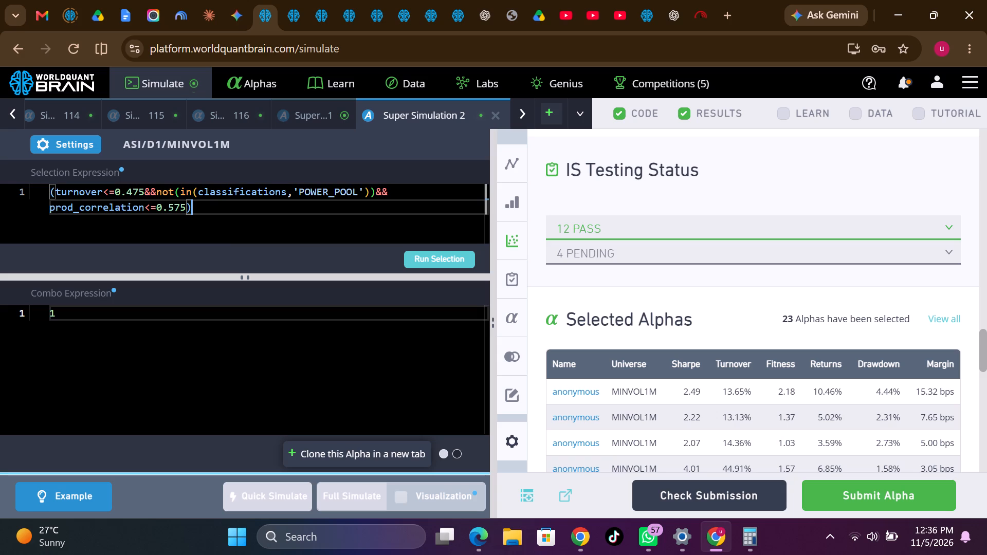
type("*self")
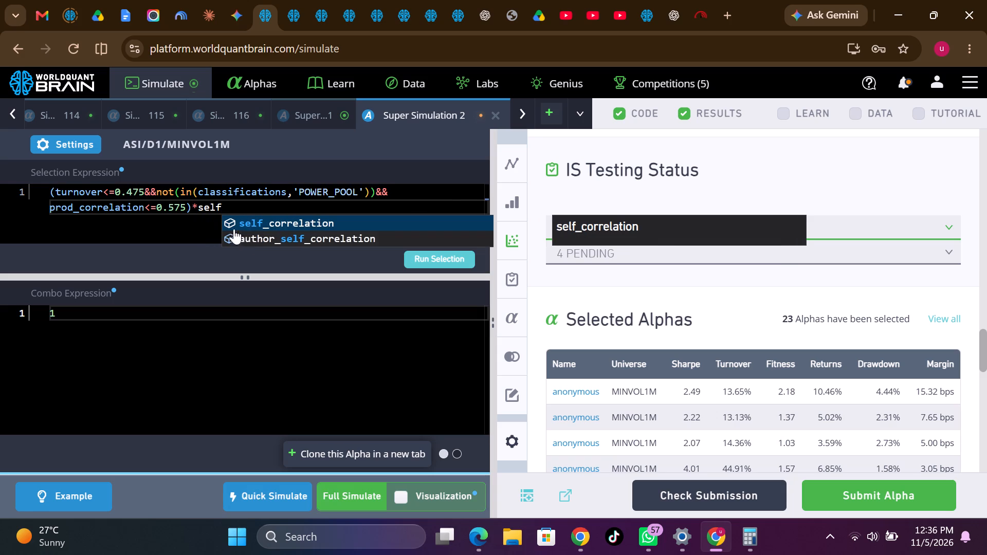
left_click(279, 225)
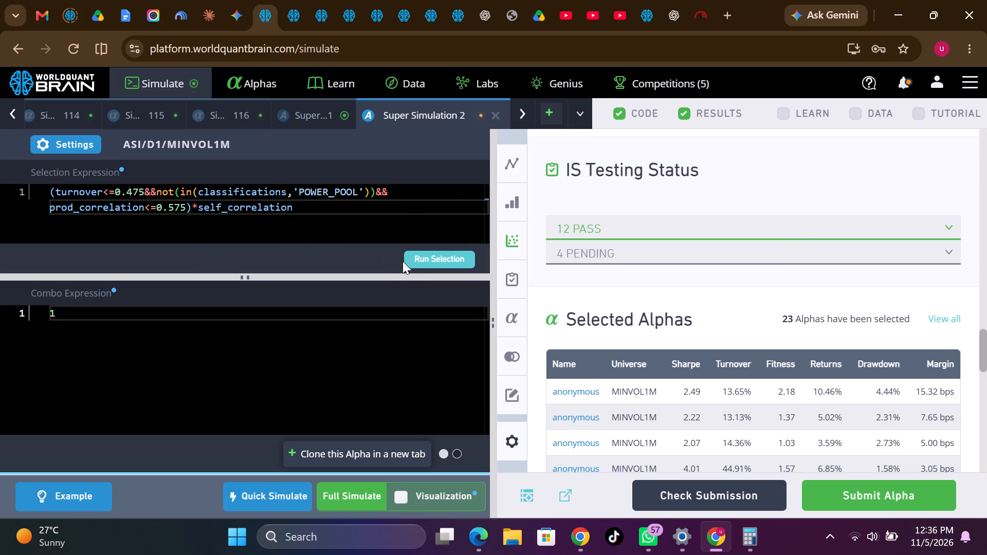
left_click(435, 263)
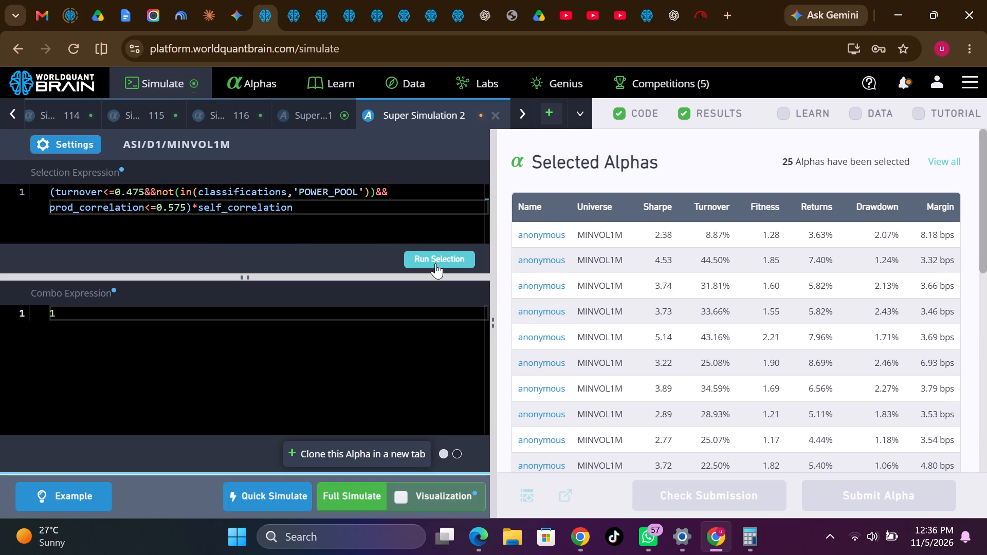
Start a full simulation of the ASI MINVOL1M super alpha with the self_correlation-weighted selection.
left_click(352, 490)
Switch to the GLB MINVOL1M super simulation, reveal its test period and set the summary to the IS period.
left_click(313, 112)
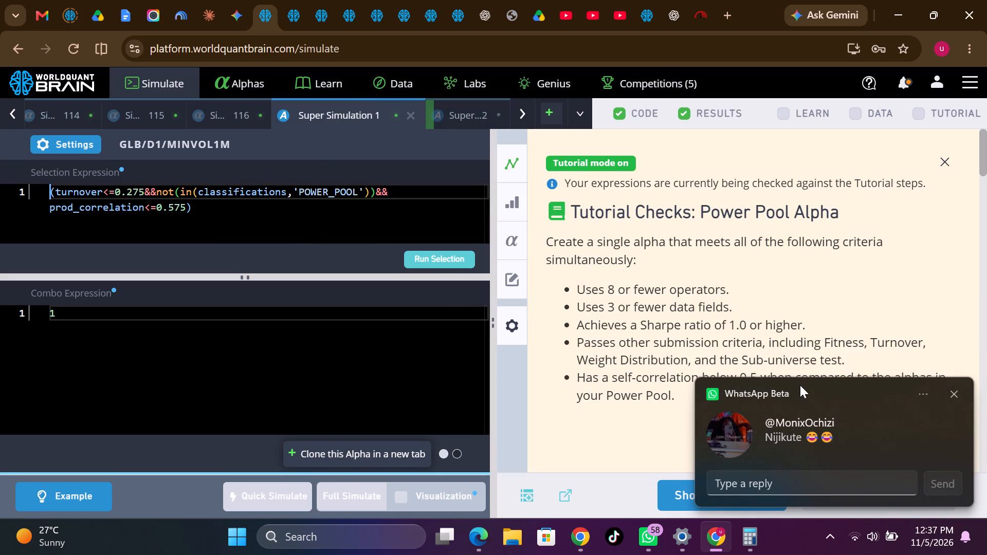
left_click(952, 392)
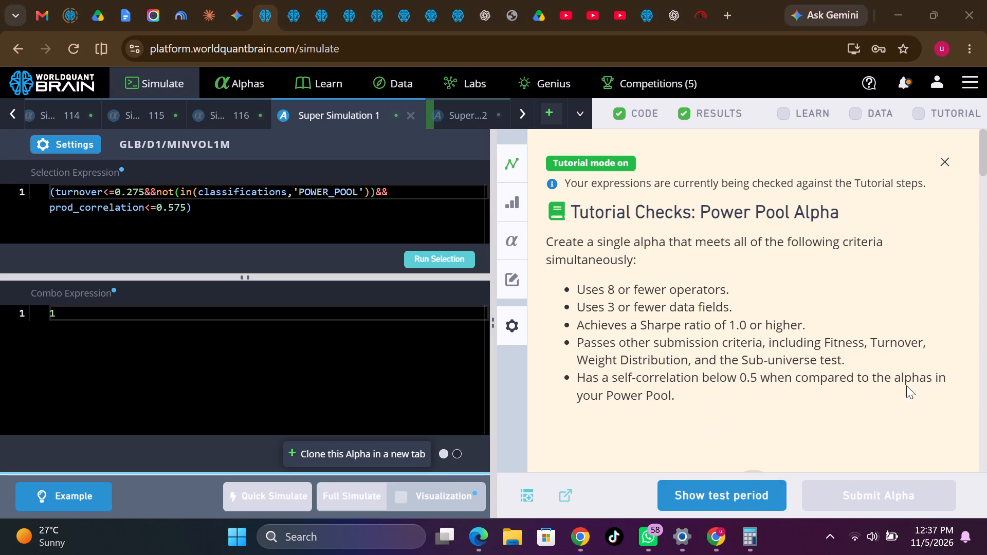
scroll(700, 359, "down", 3)
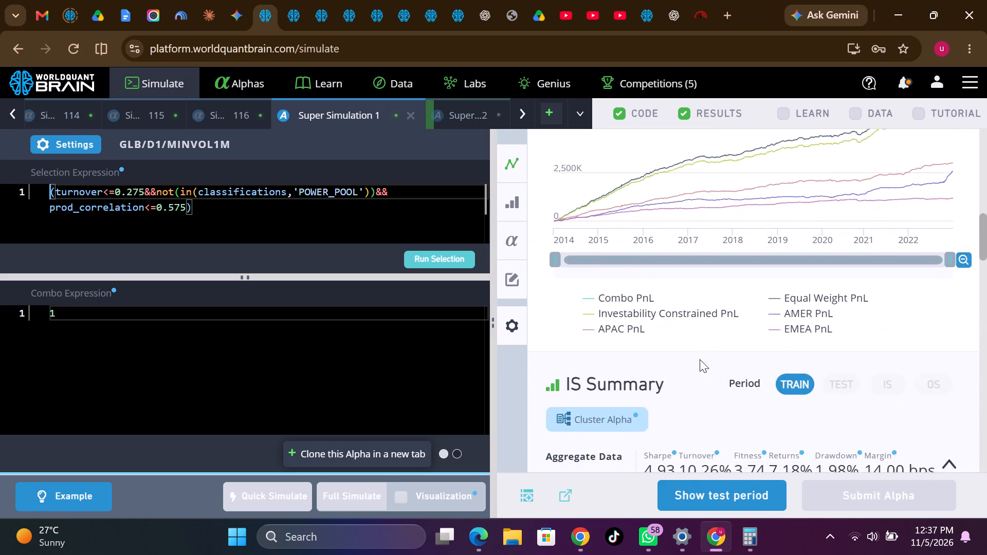
scroll(700, 359, "down", 1)
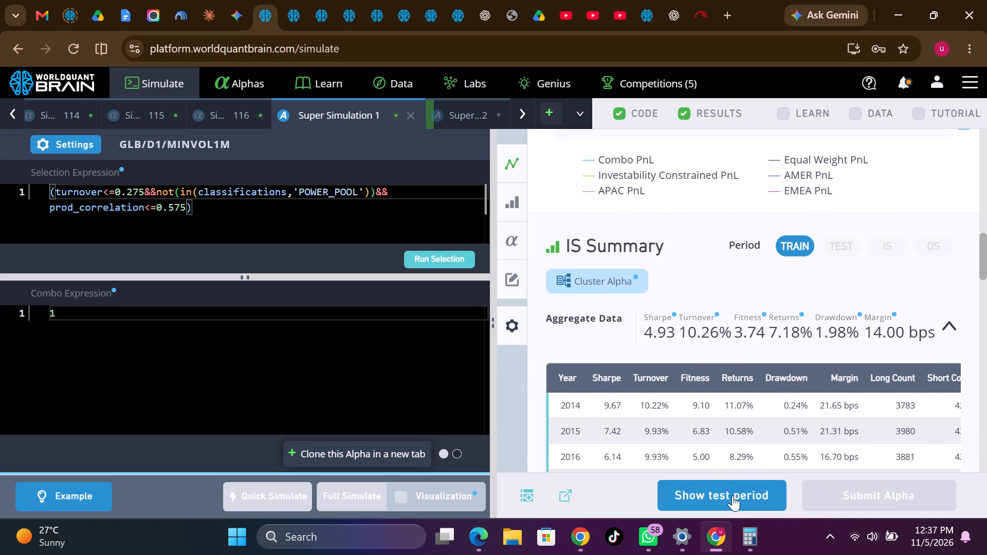
left_click(731, 492)
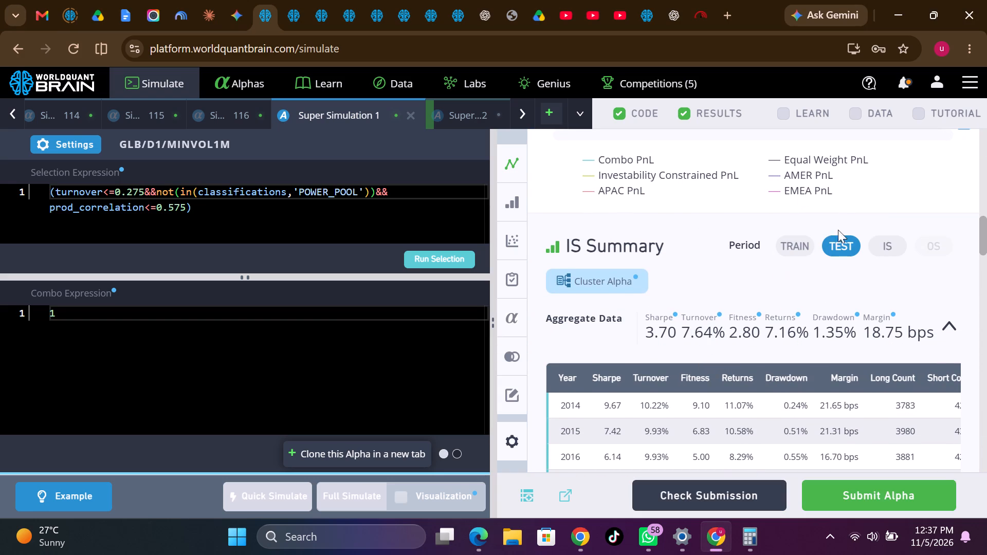
left_click(882, 242)
Review the GLB super alpha's PnL chart, yearly IS data, IS testing status and selected alphas.
scroll(788, 331, "up", 2)
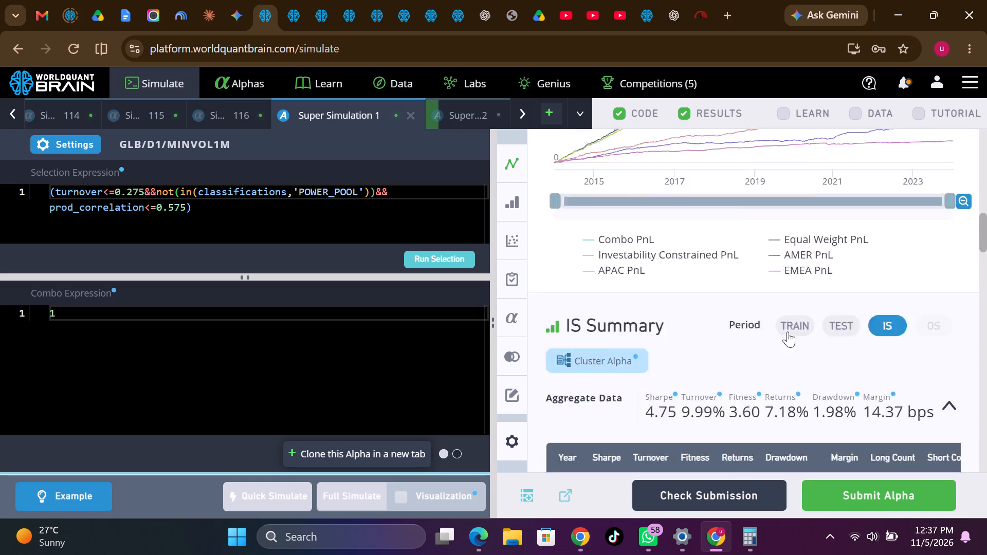
scroll(788, 331, "up", 4)
scroll(788, 331, "down", 1)
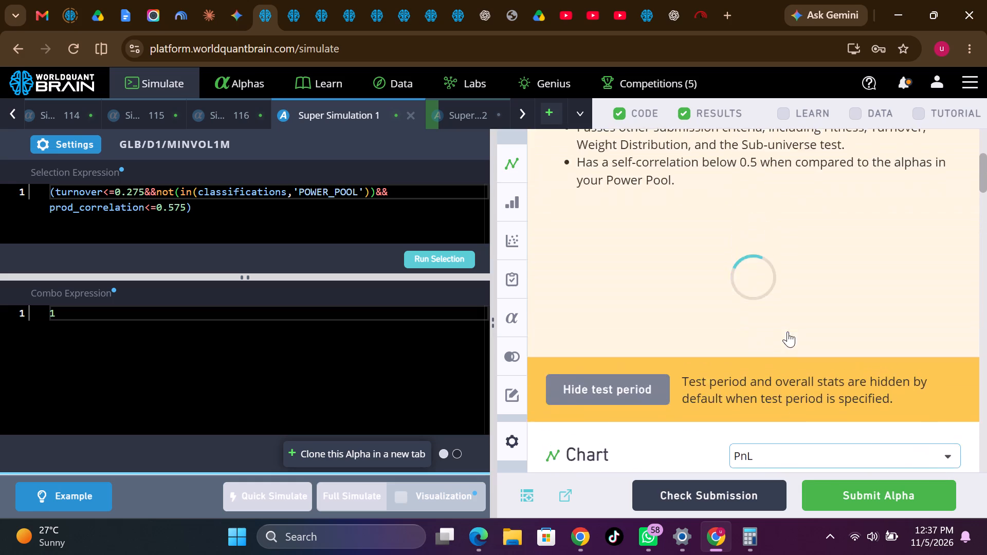
scroll(788, 331, "down", 6)
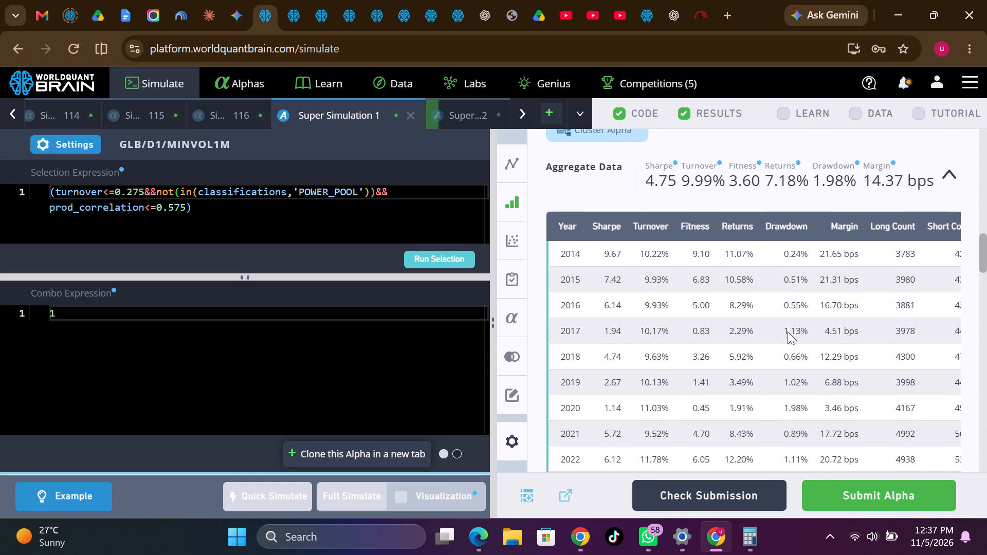
scroll(788, 331, "down", 6)
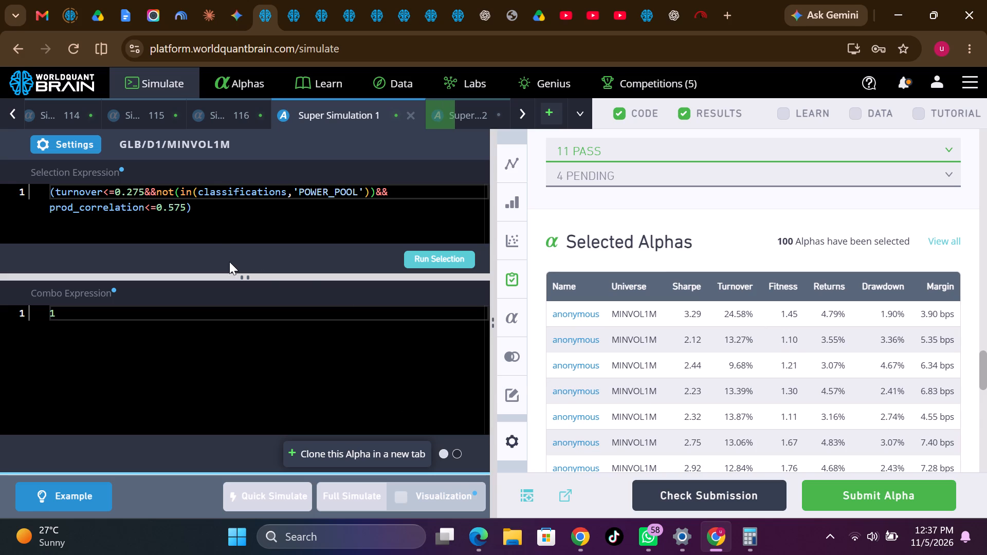
Open the GLB super simulation's selection expression for editing at its end, after the prod_correlation condition.
left_click(201, 210)
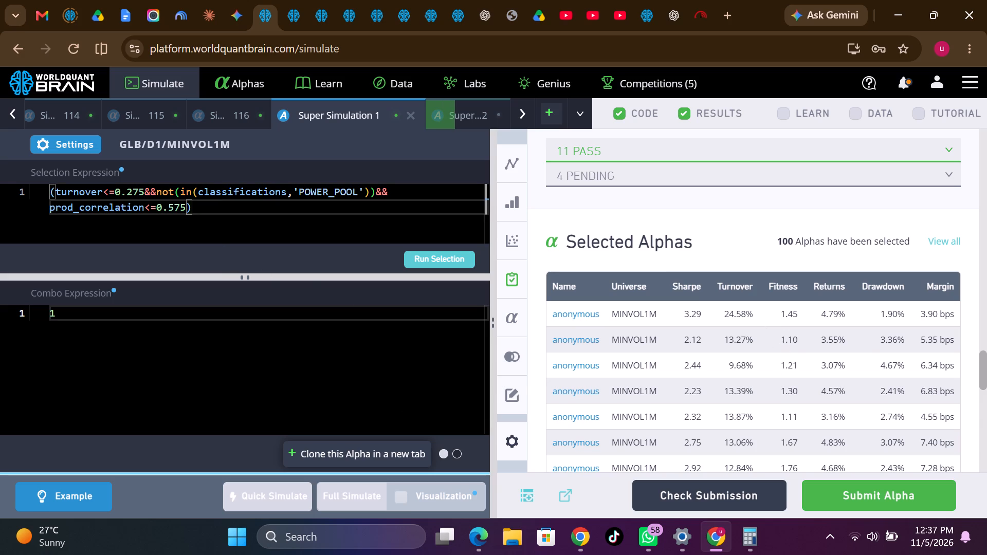
In Super Simulation 1, weight the GLB selection expression by appending *short_count after the closing parenthesis.
type("*sh")
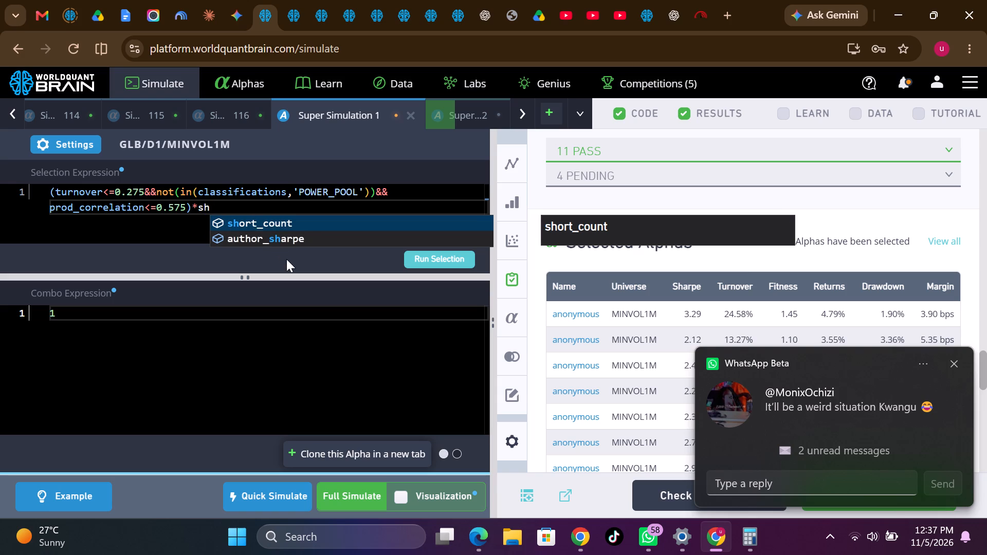
left_click(269, 224)
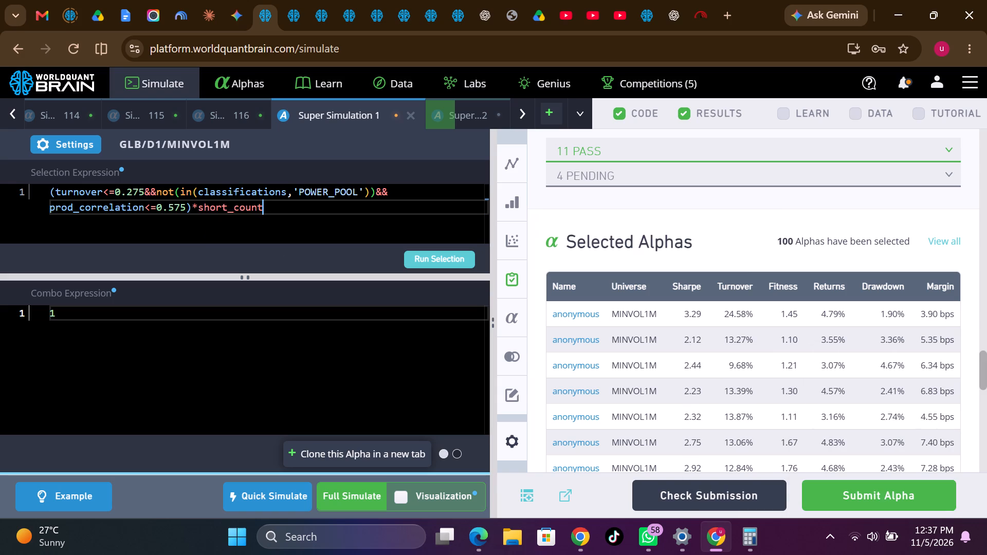
Run the selection for the GLB super alpha with the short_count weighting and review the list of selected alphas.
left_click(434, 257)
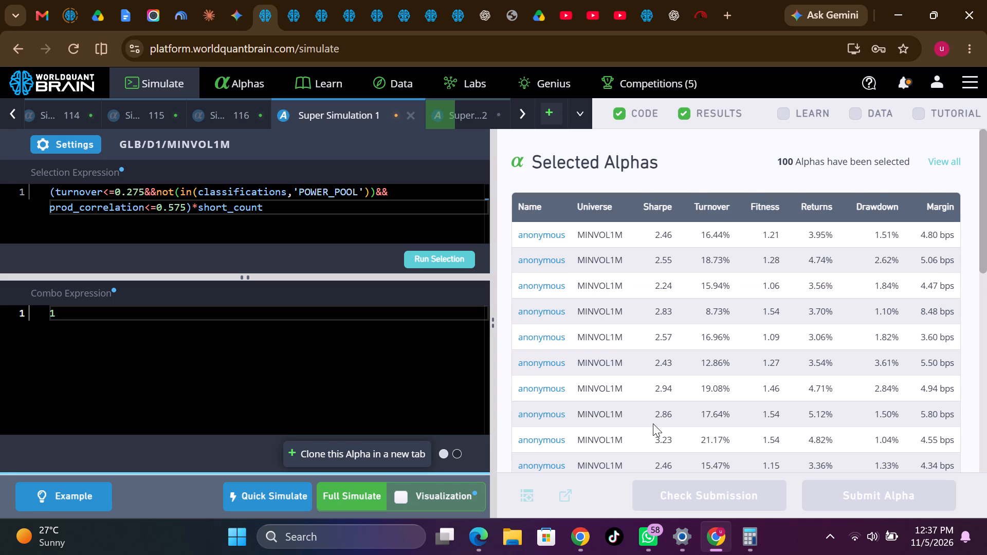
scroll(653, 423, "down", 2)
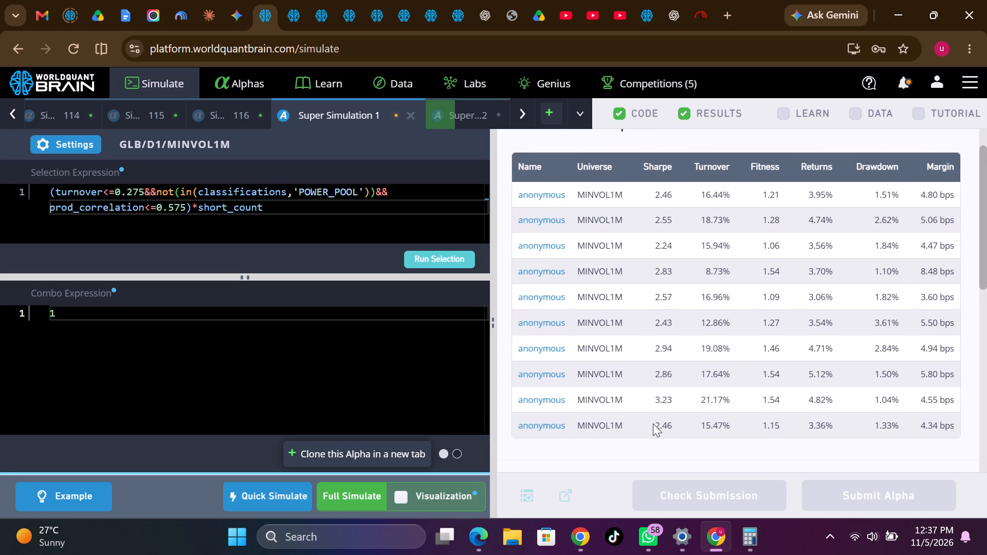
scroll(653, 423, "down", 2)
Change the GLB selection expression's weighting from short_count to self_correlation and run the selection.
scroll(653, 423, "up", 1)
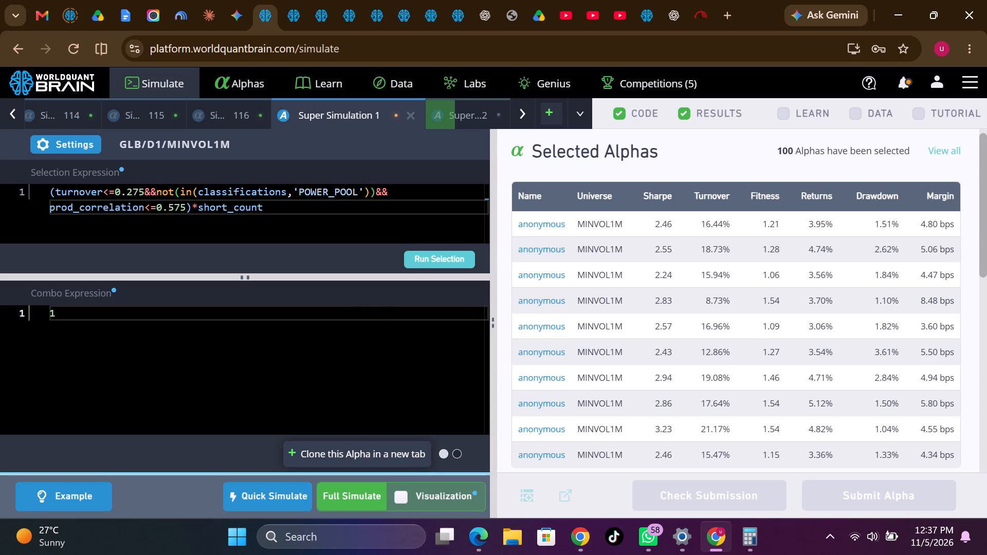
double_click(227, 211)
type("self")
left_click(296, 228)
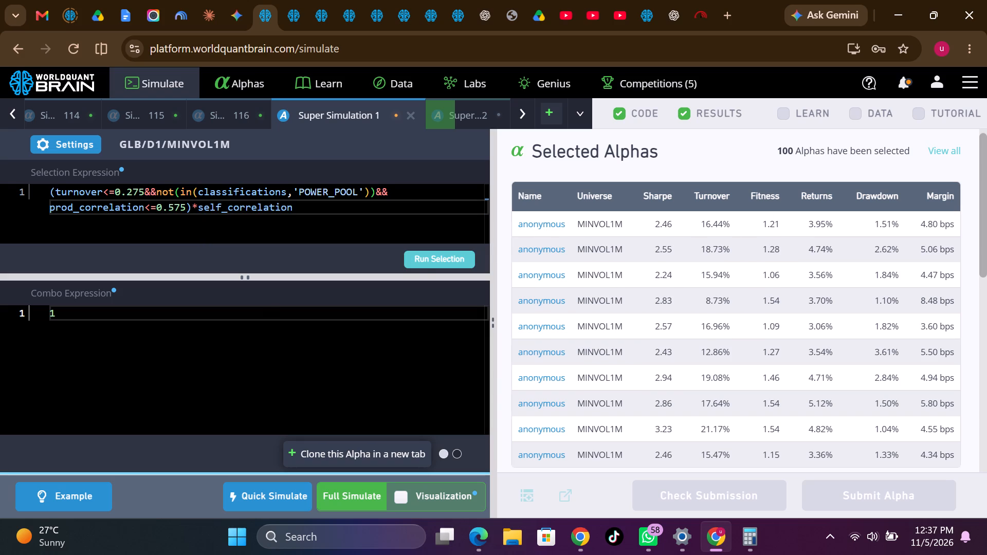
left_click(435, 259)
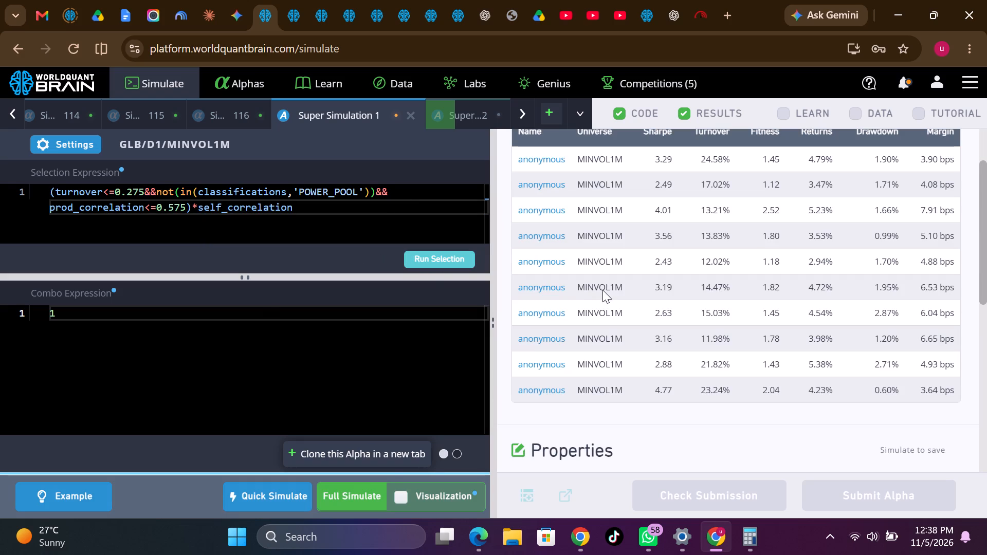
Start a full simulation of the GLB MINVOL1M super alpha with the self_correlation weighting.
left_click(339, 492)
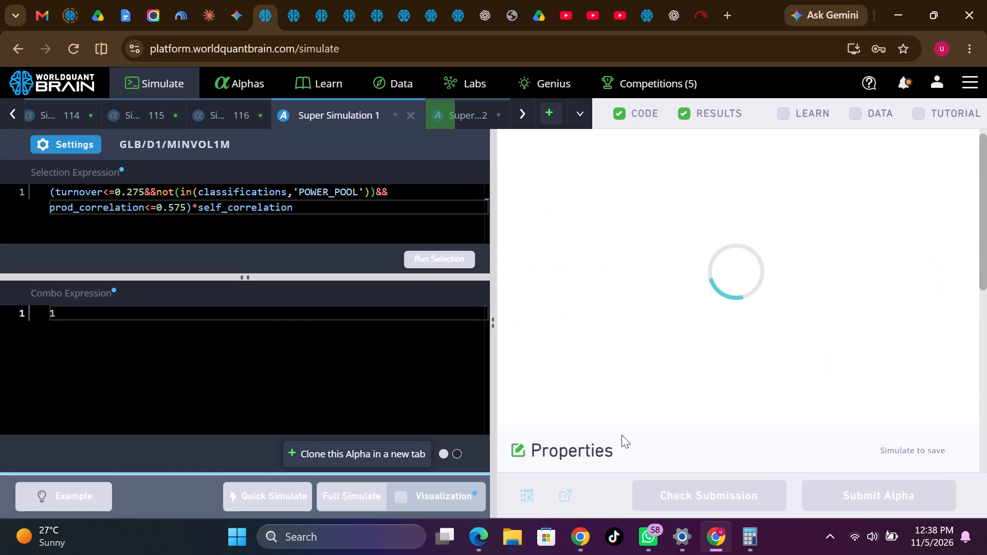
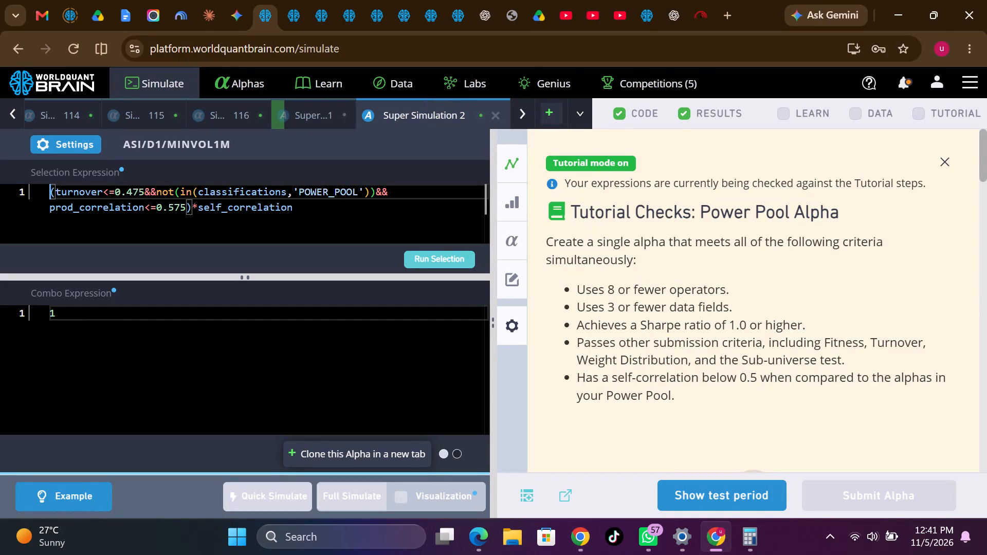
Reveal the test period for the self_correlation-weighted ASI super alpha and review its PnL chart, IS-period summary, yearly data and investability-constrained figures.
scroll(701, 358, "down", 3)
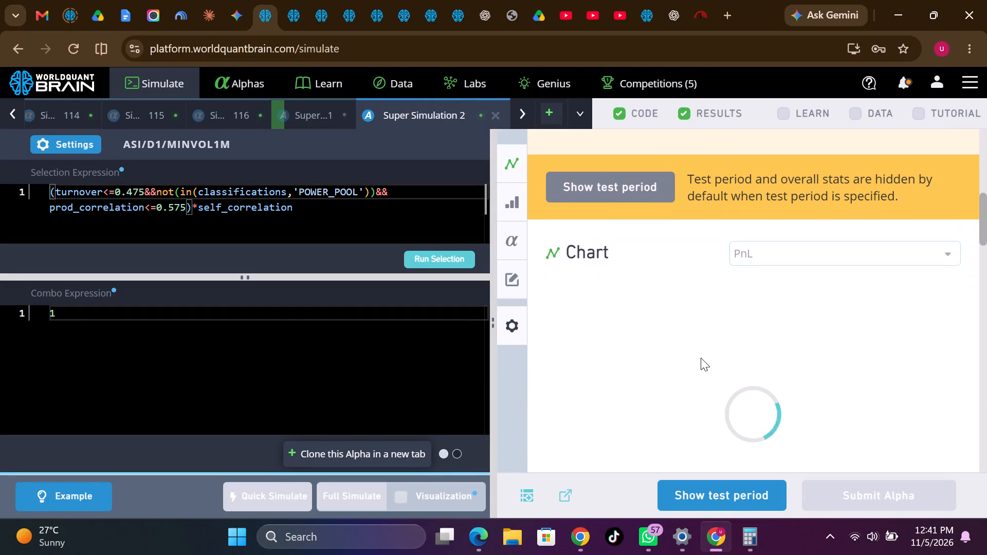
scroll(701, 358, "down", 3)
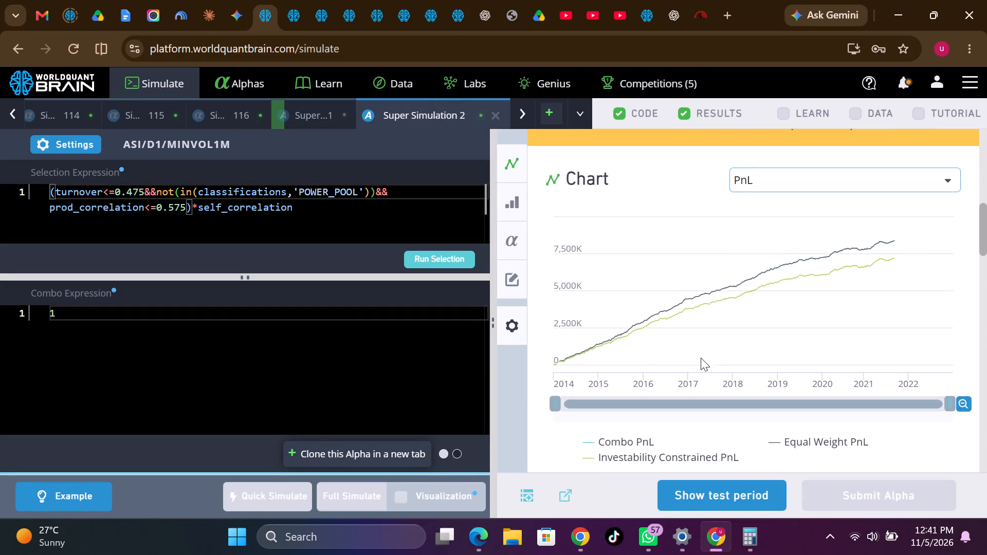
scroll(701, 358, "down", 2)
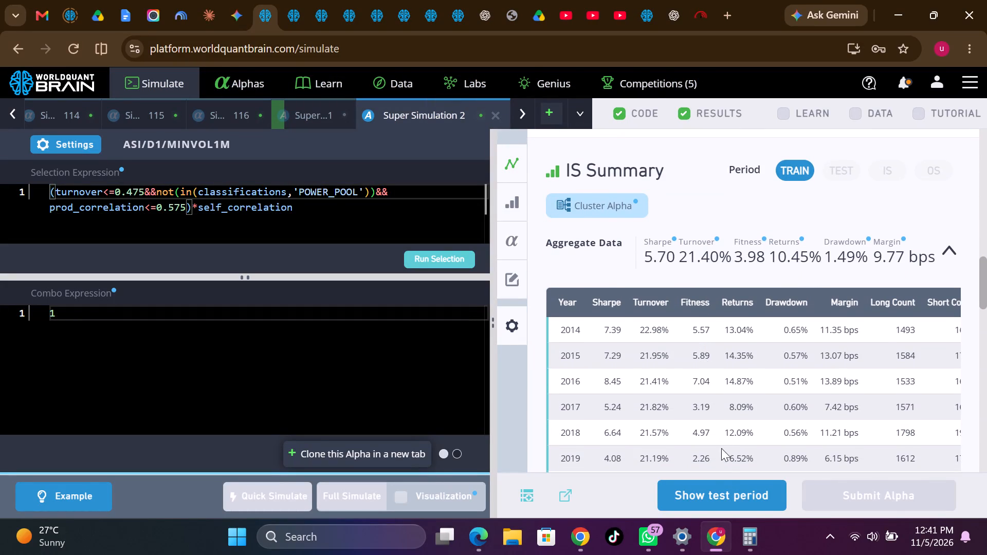
left_click(727, 490)
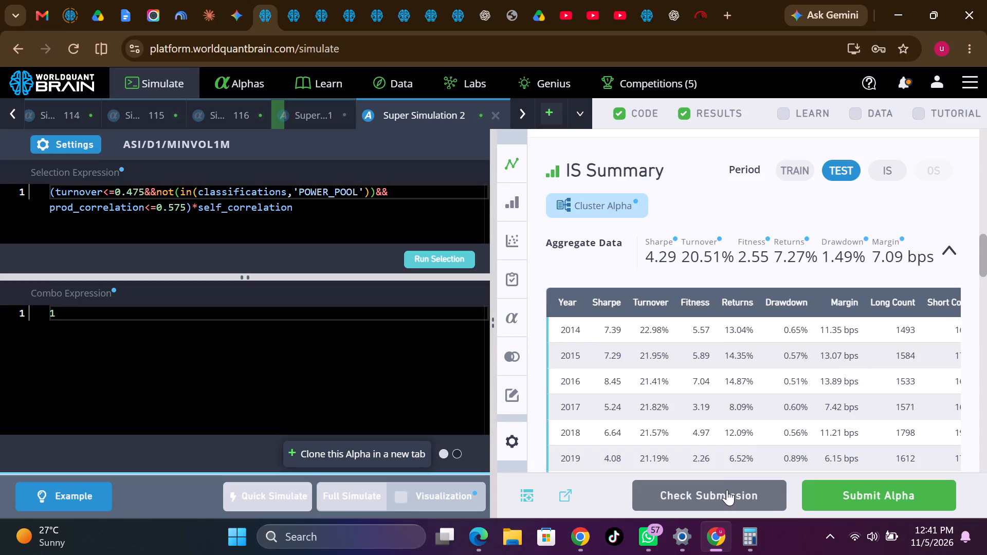
left_click(888, 176)
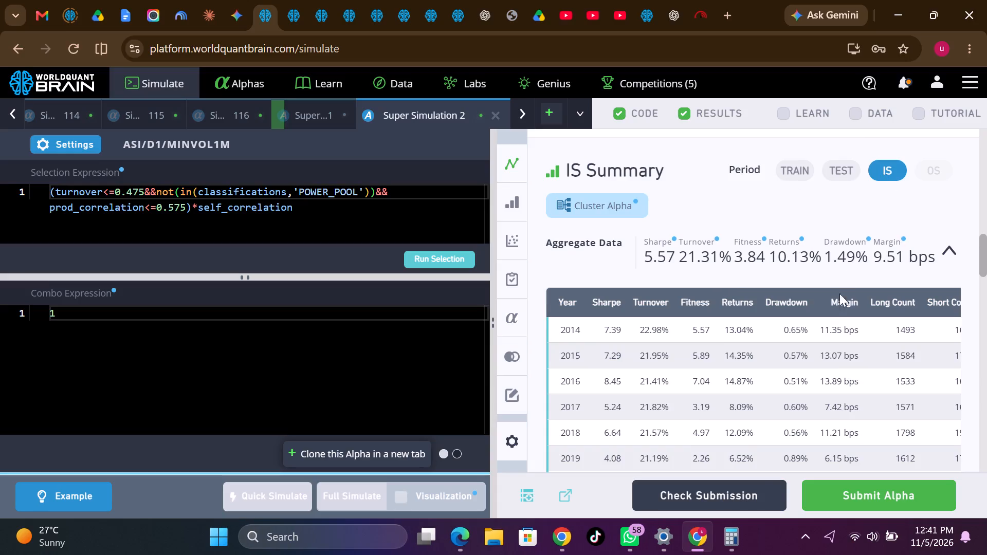
scroll(836, 361, "down", 4)
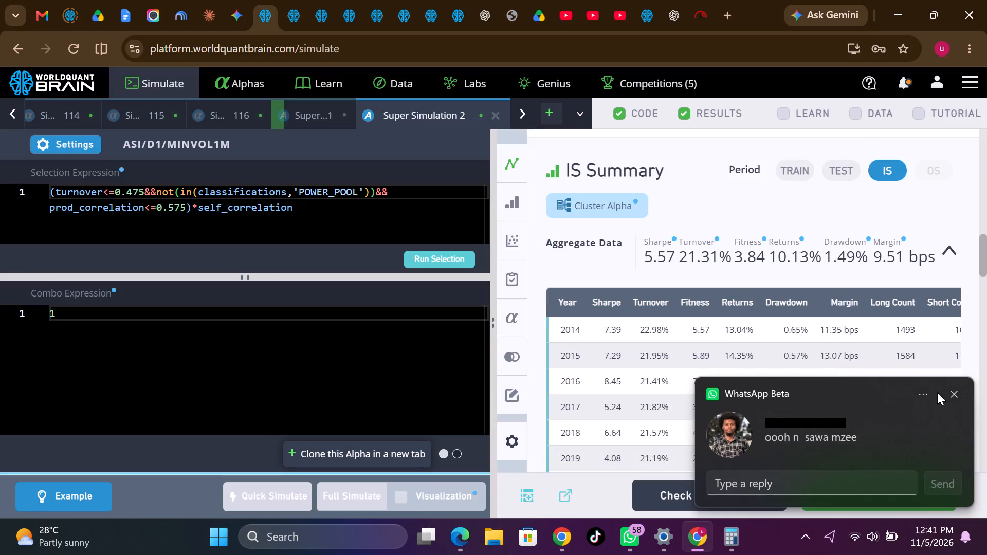
left_click(951, 391)
scroll(788, 320, "down", 3)
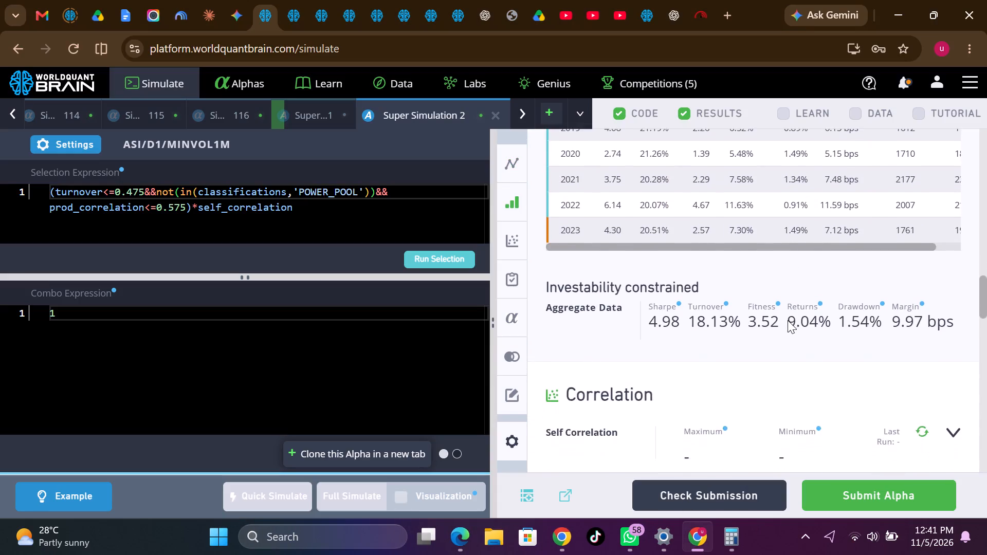
Run the Prod Correlation check for the self_correlation-weighted ASI super alpha.
scroll(788, 320, "down", 2)
left_click(926, 362)
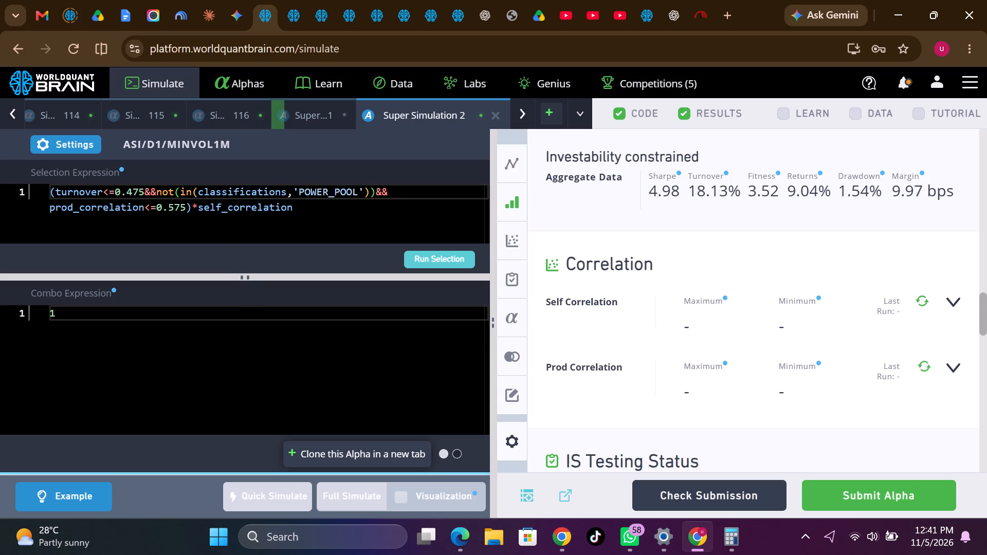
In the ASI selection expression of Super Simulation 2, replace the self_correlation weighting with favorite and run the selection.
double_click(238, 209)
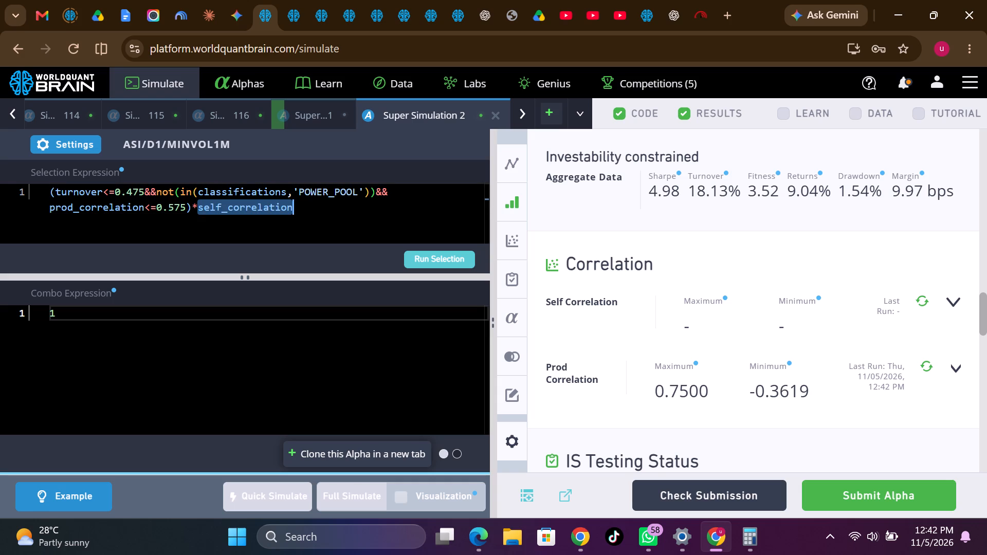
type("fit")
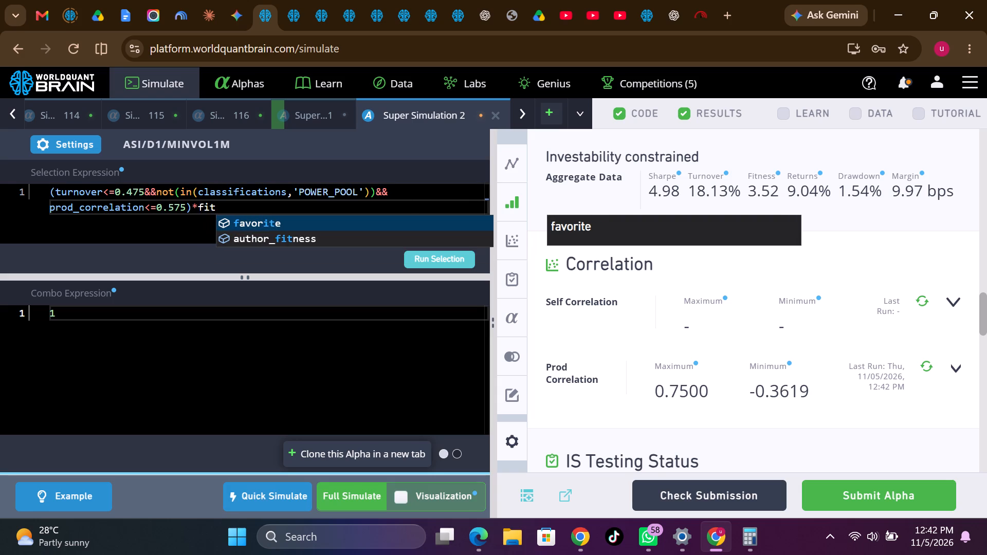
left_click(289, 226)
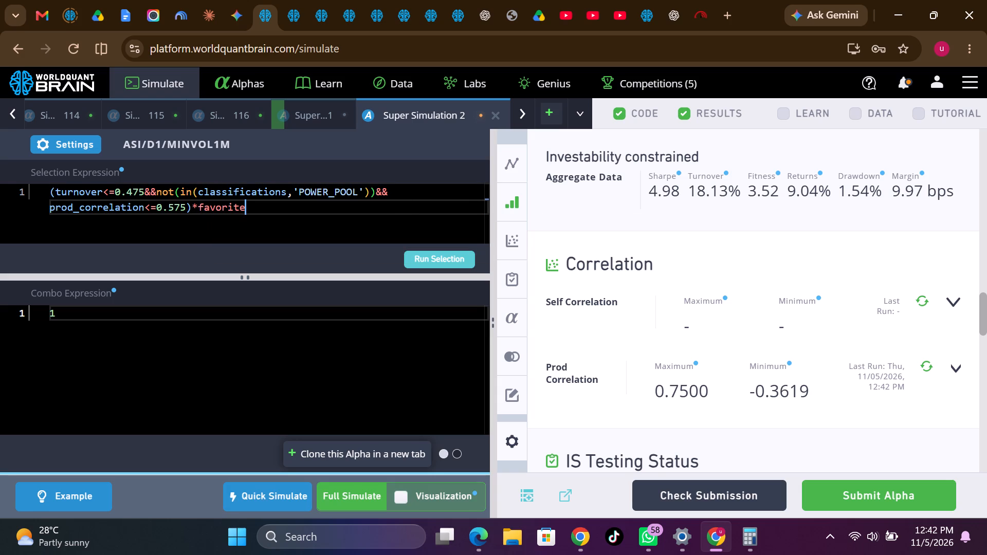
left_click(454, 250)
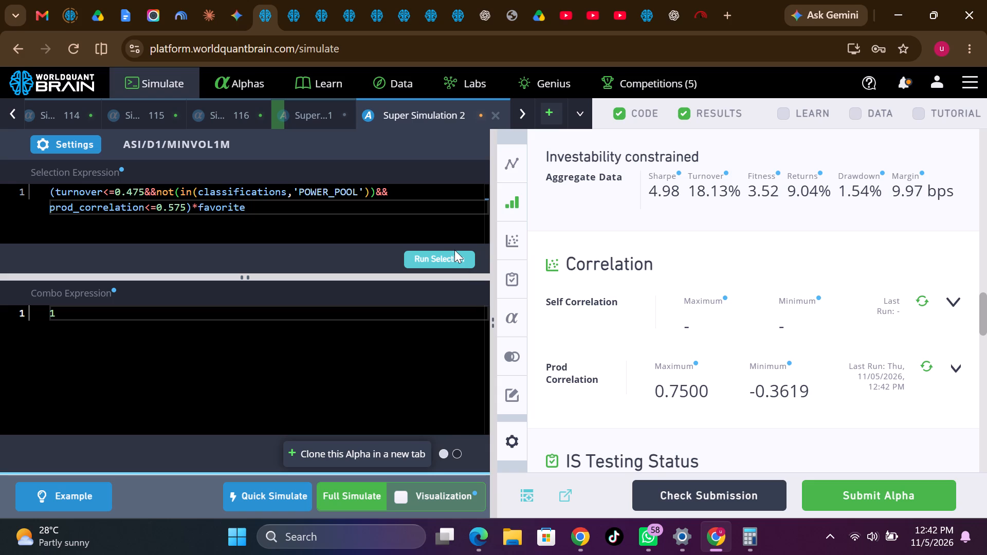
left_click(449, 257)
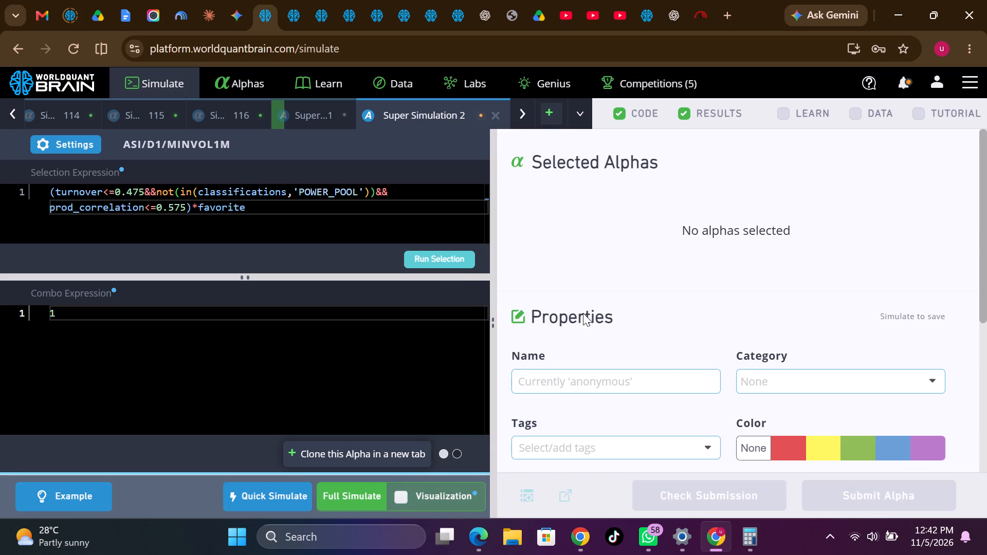
Change the multiplication before favorite in the ASI selection expression to + and run the selection.
left_click(194, 205)
key("Delete")
key("equal")
key("BackSpace")
key("shift+plus")
left_click(440, 264)
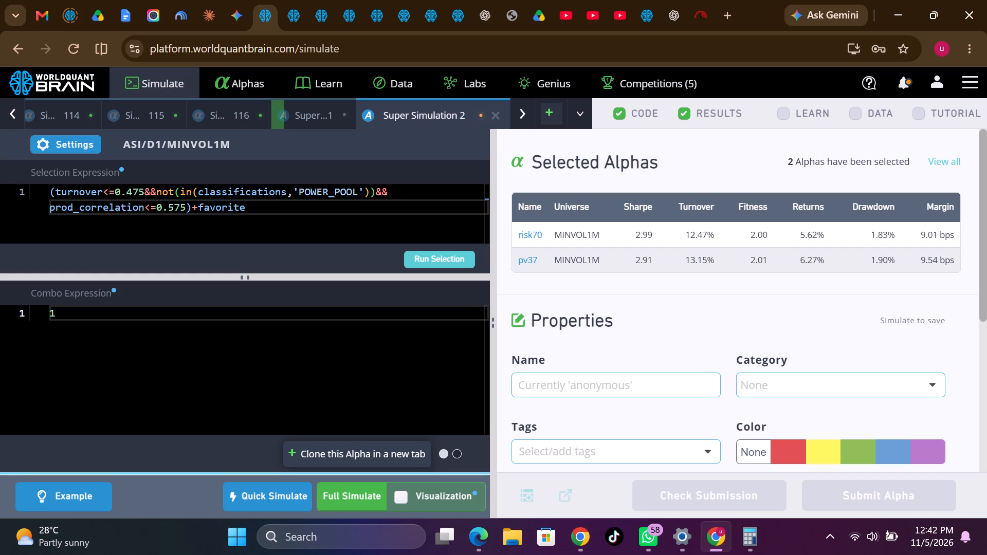
Enclose the condition part of the ASI selection expression, before +favorite, in an extra pair of parentheses and run the selection.
left_click(191, 203)
key("shift+parenright")
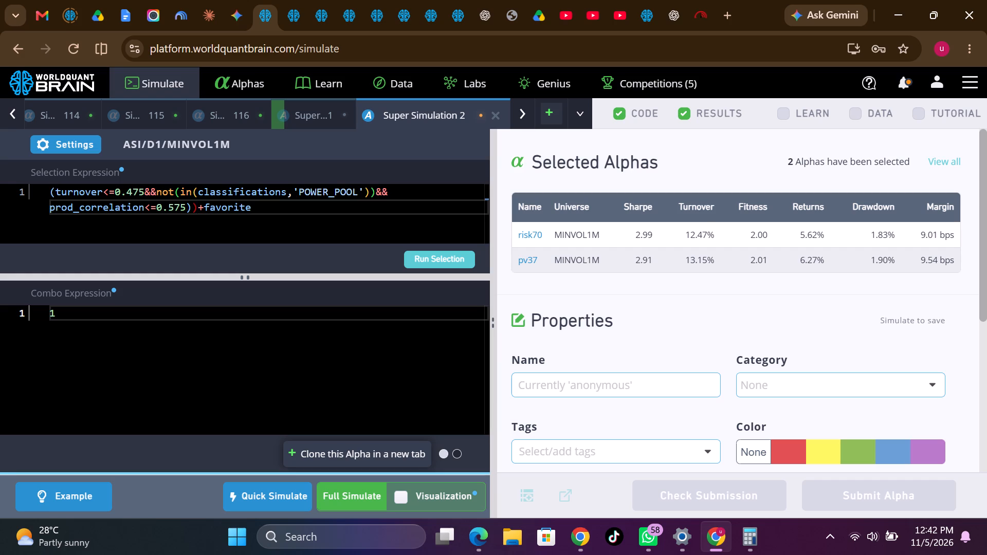
left_click(50, 190)
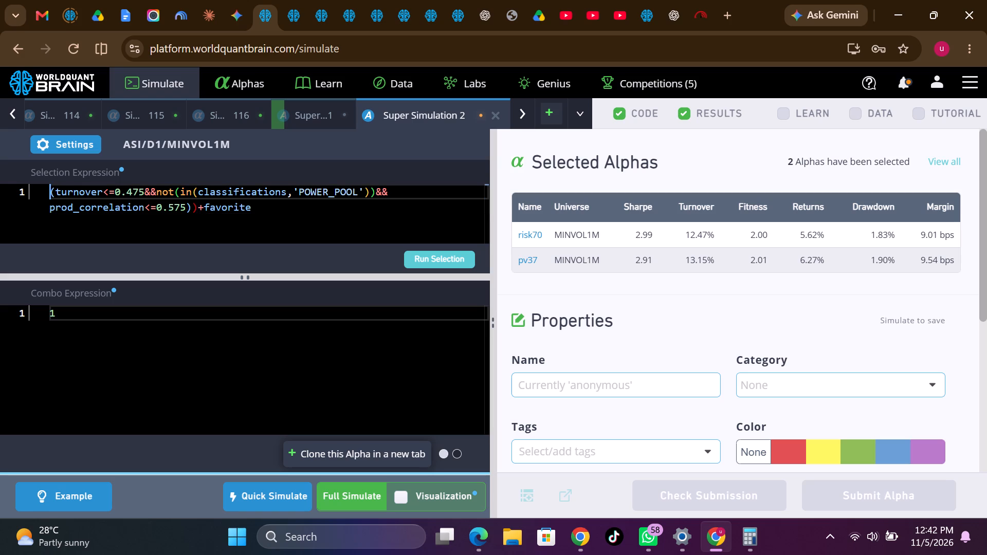
key("shift+parenleft")
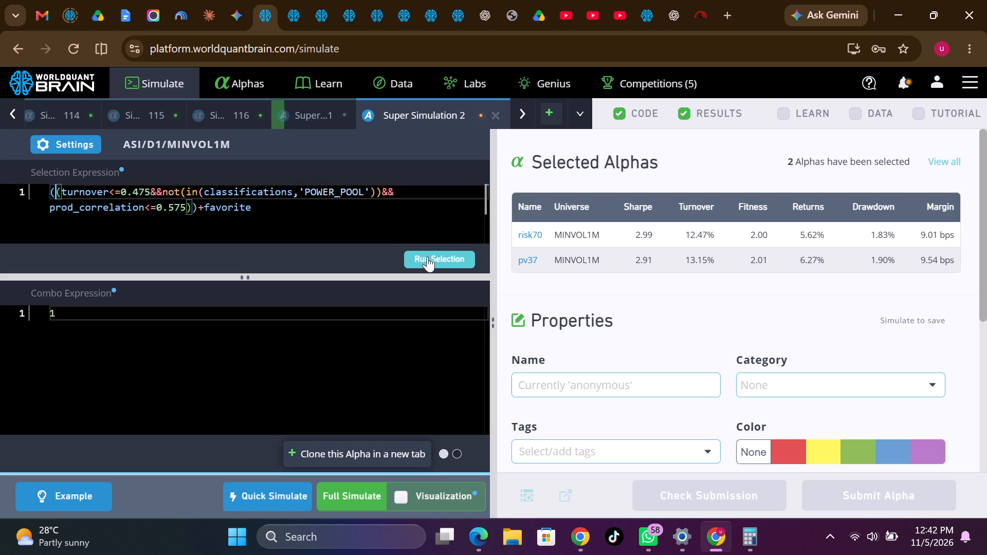
left_click(427, 257)
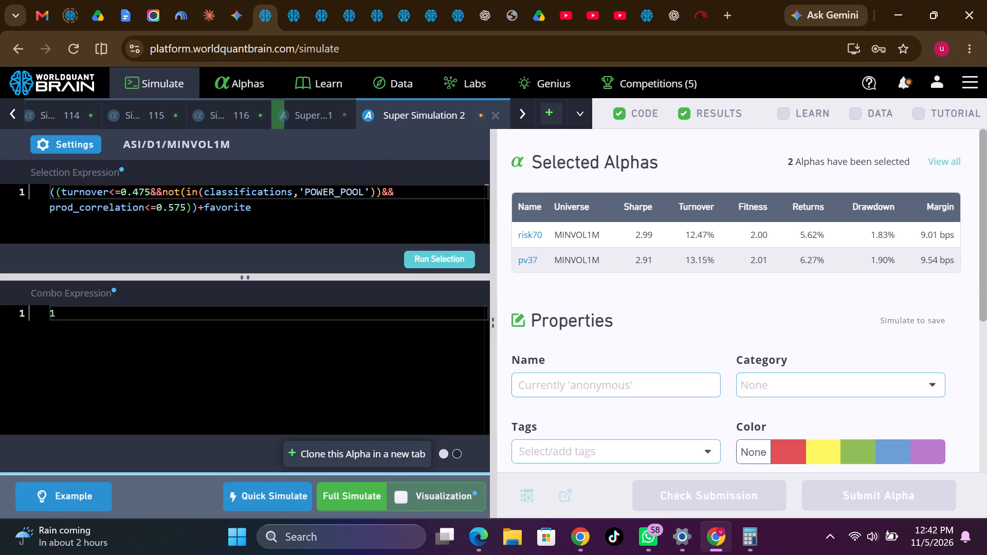
Replace favorite with author_turnover in the ASI selection expression, run the selection and review the list of selected alphas.
double_click(229, 201)
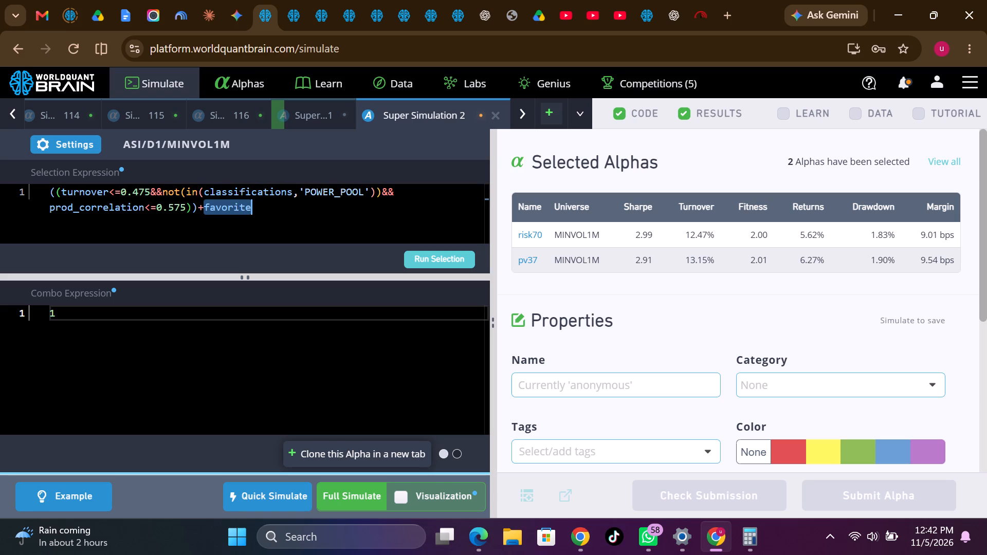
type("turnover")
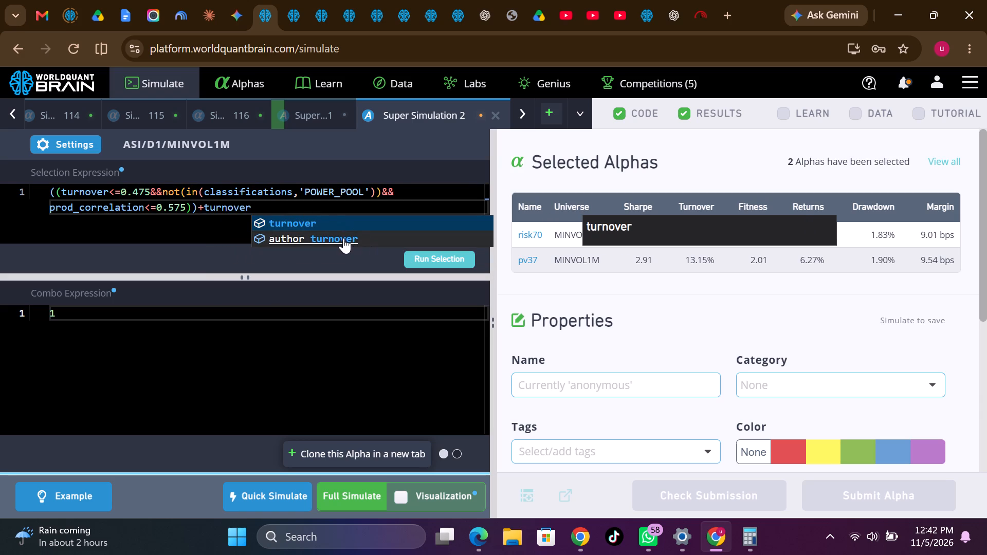
left_click(342, 238)
left_click(451, 257)
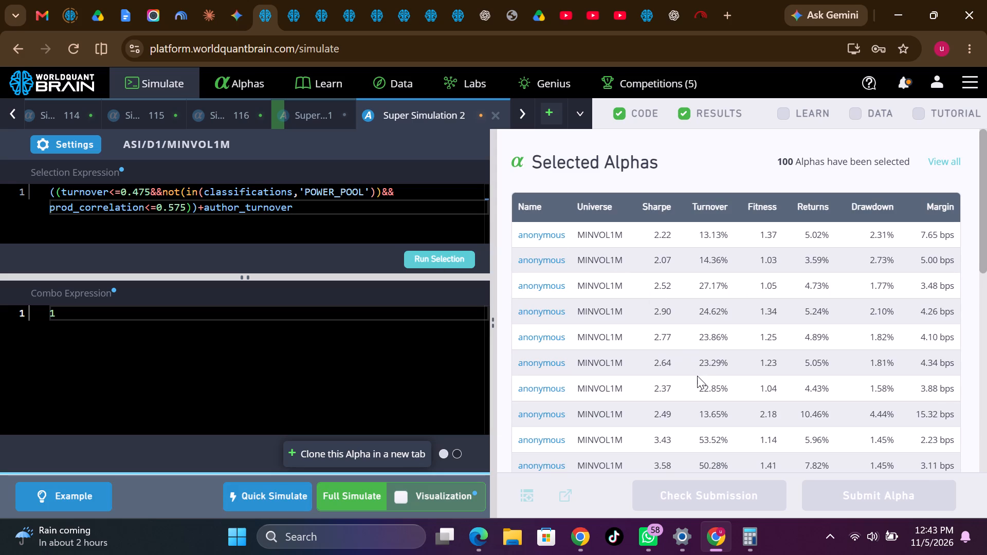
scroll(697, 376, "down", 8)
scroll(697, 376, "up", 4)
Start a full simulation of the ASI super alpha with the +author_turnover selection expression.
left_click(368, 490)
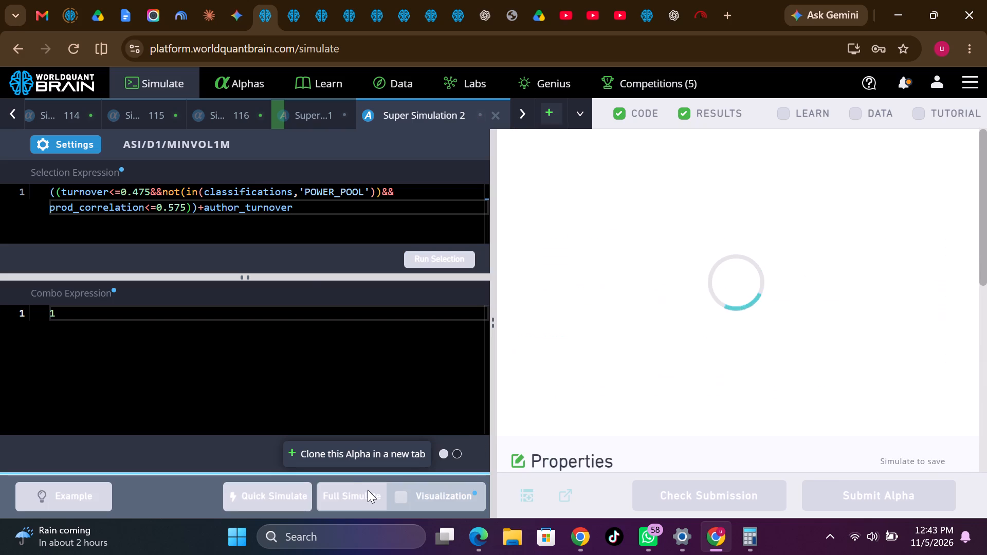
Switch to Super Simulation 1, which holds the GLB super alpha.
left_click(305, 112)
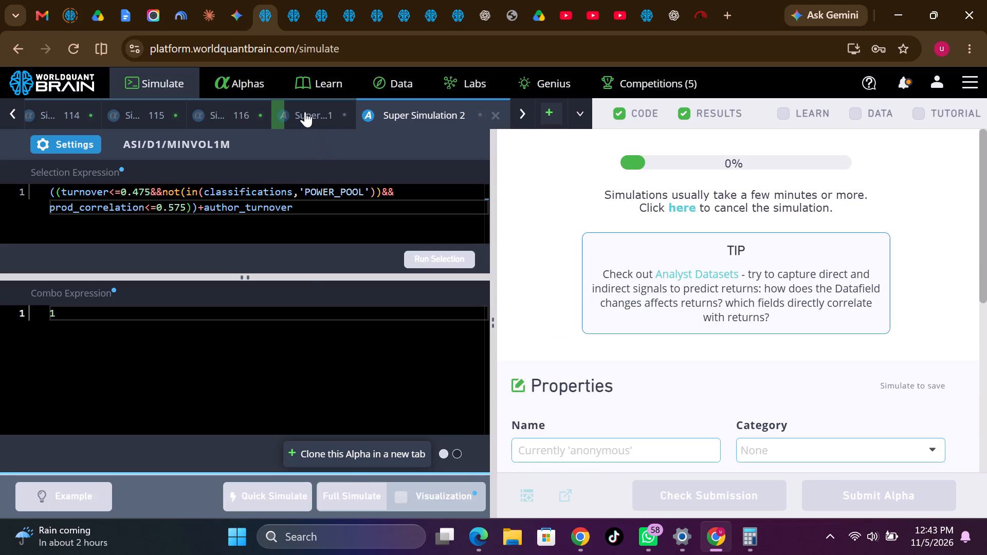
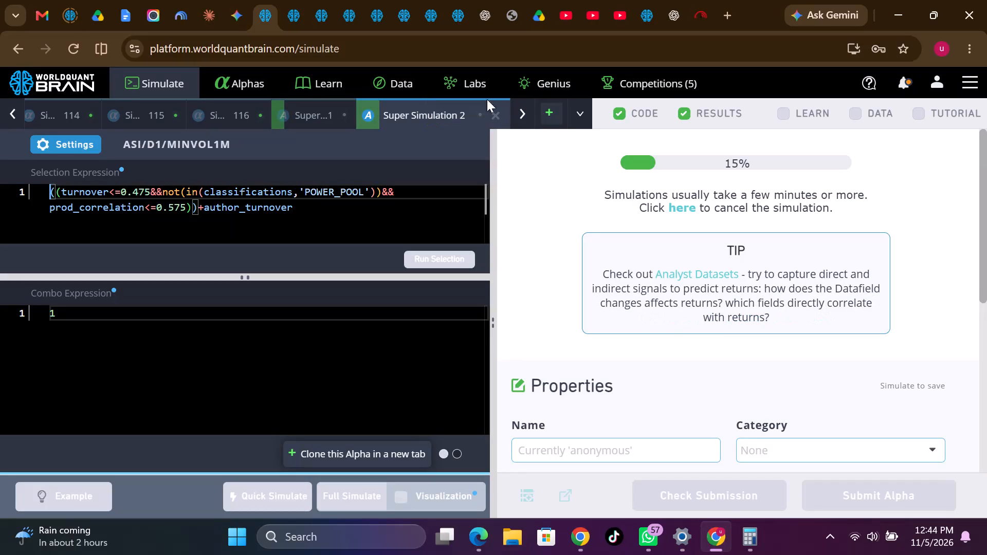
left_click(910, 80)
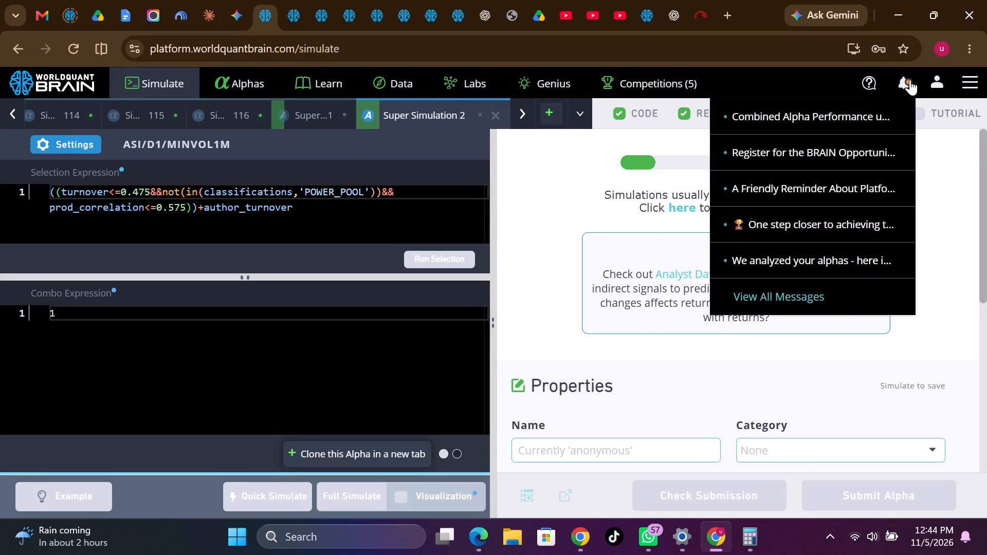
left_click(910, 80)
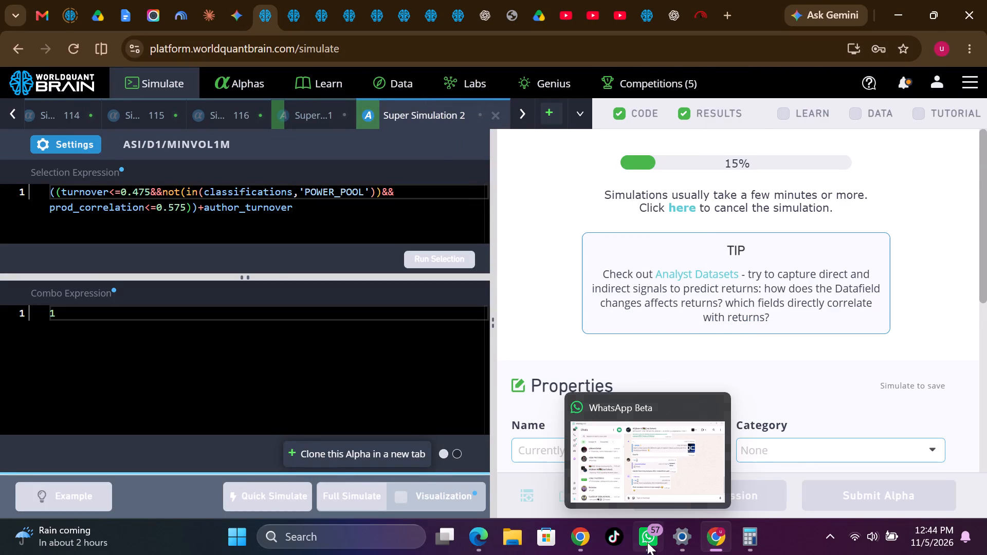
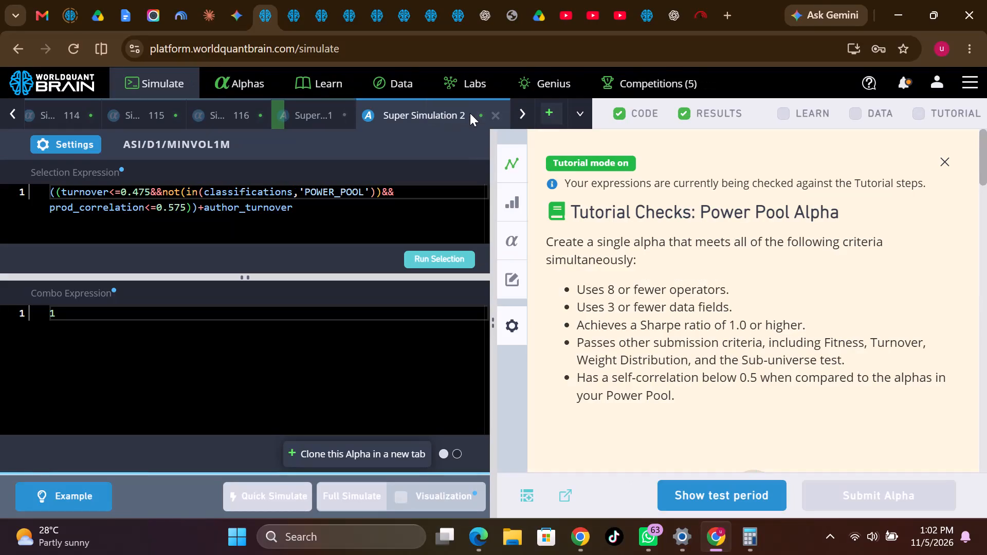
Show the test period for the ASI super alpha simulated with the +author_turnover selection expression, starting from its IS Summary.
scroll(707, 310, "down", 7)
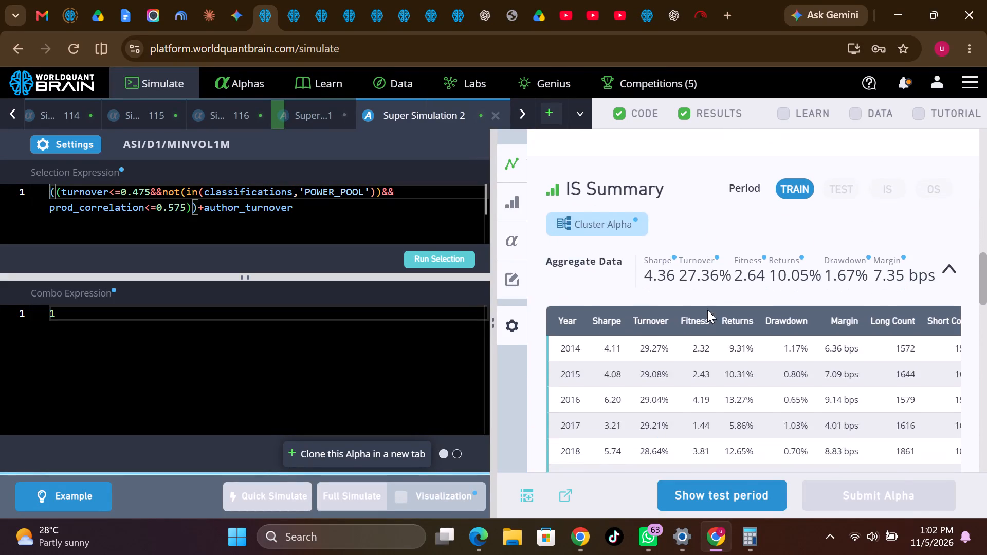
left_click(740, 500)
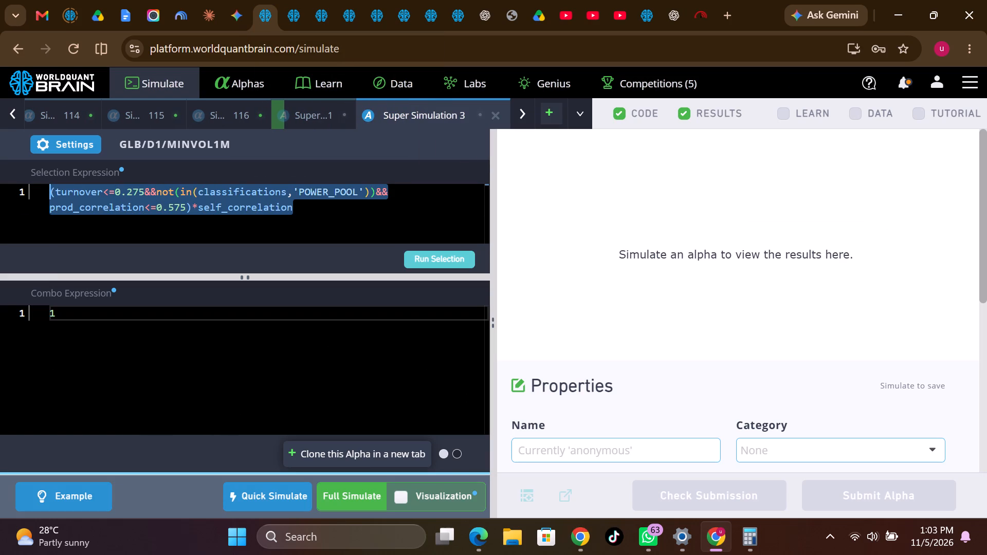
left_click_drag(43, 193, 40, 192)
key("ctrl+v")
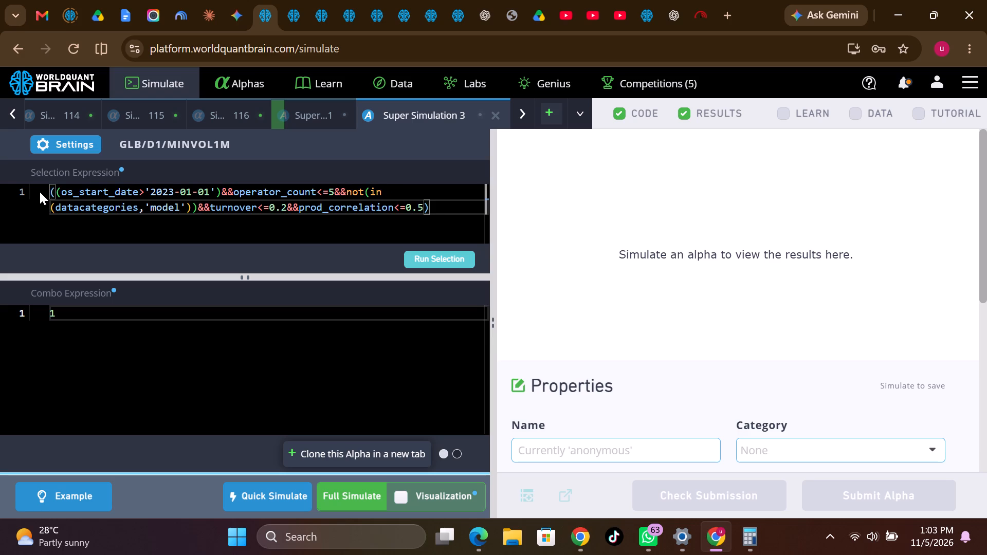
left_click(435, 256)
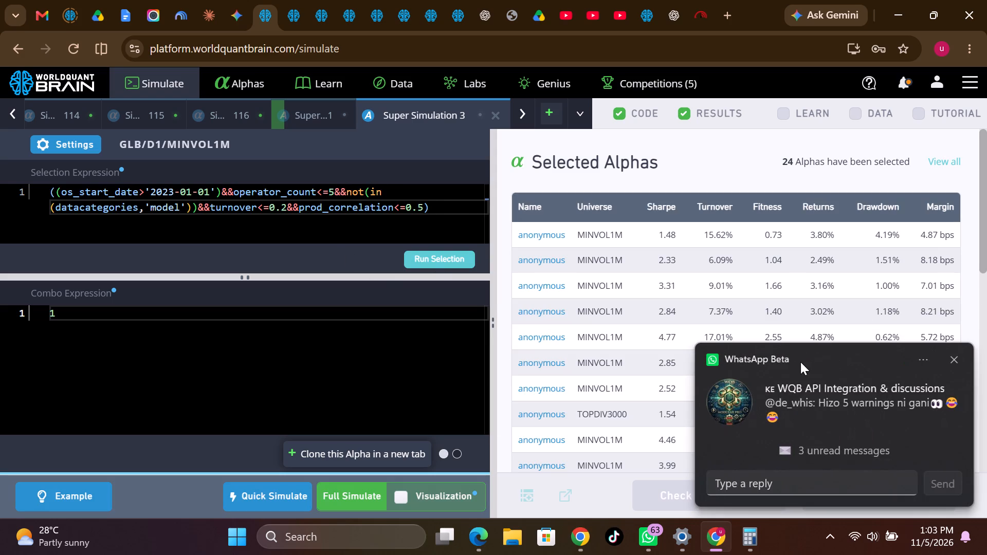
Dismiss the chat notification and review the list of selected GLB alphas.
left_click(957, 361)
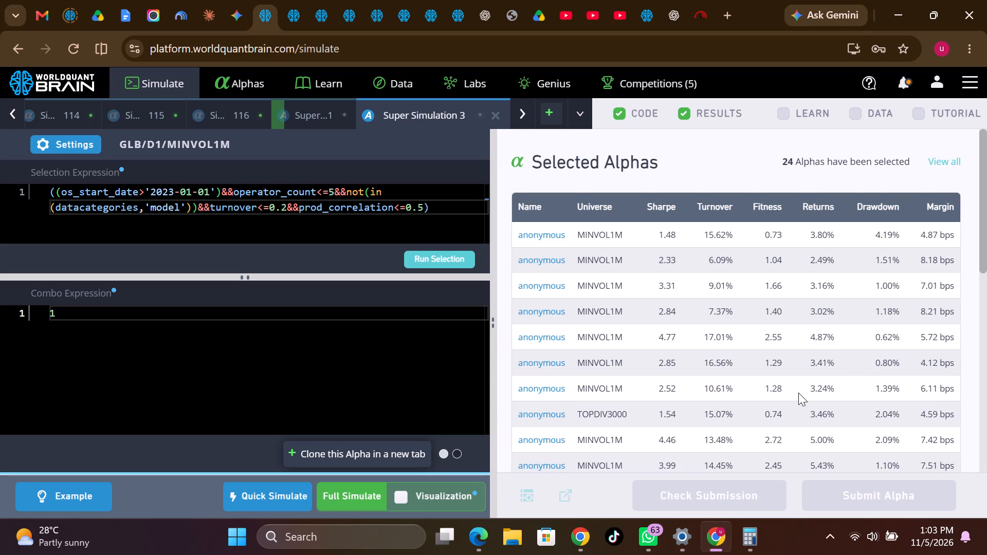
scroll(798, 393, "down", 2)
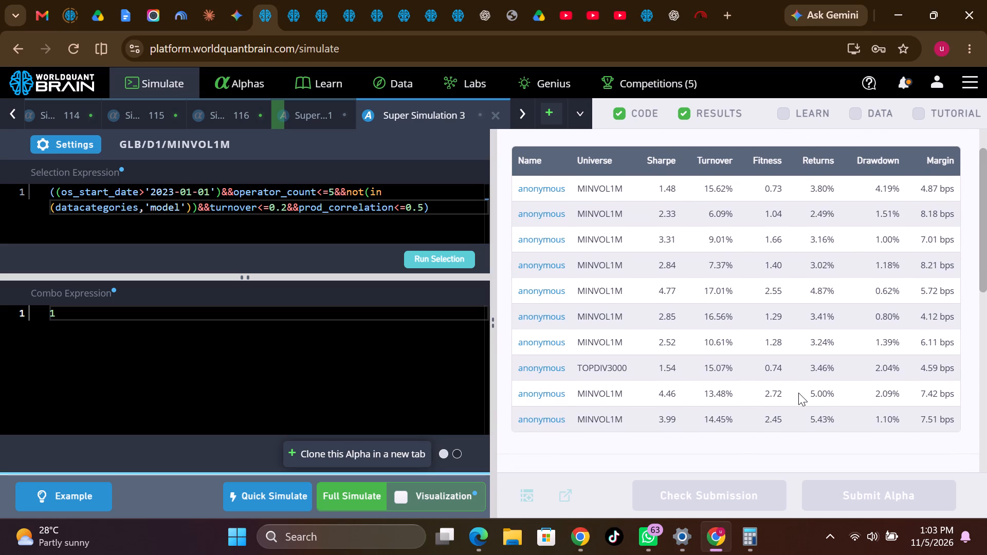
scroll(798, 393, "down", 2)
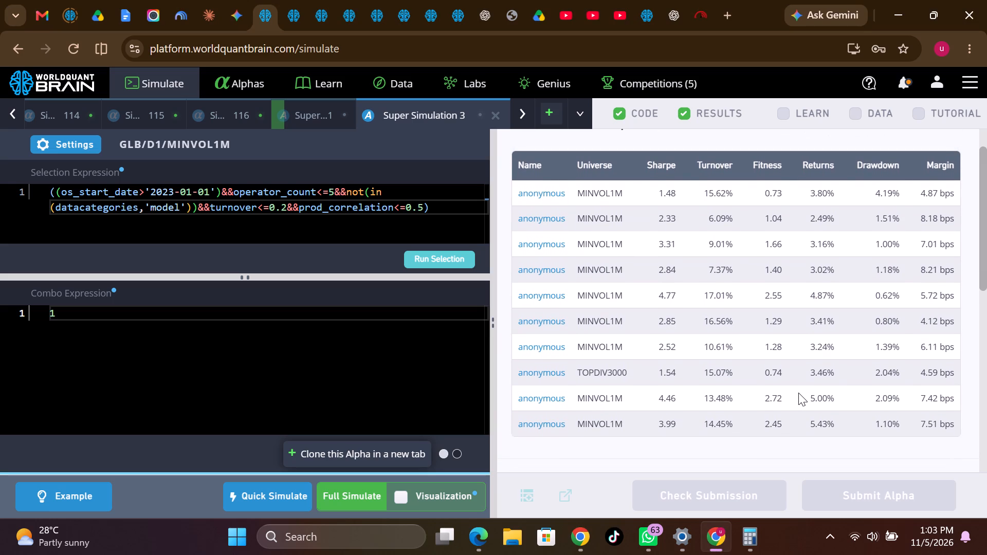
scroll(798, 393, "down", 2)
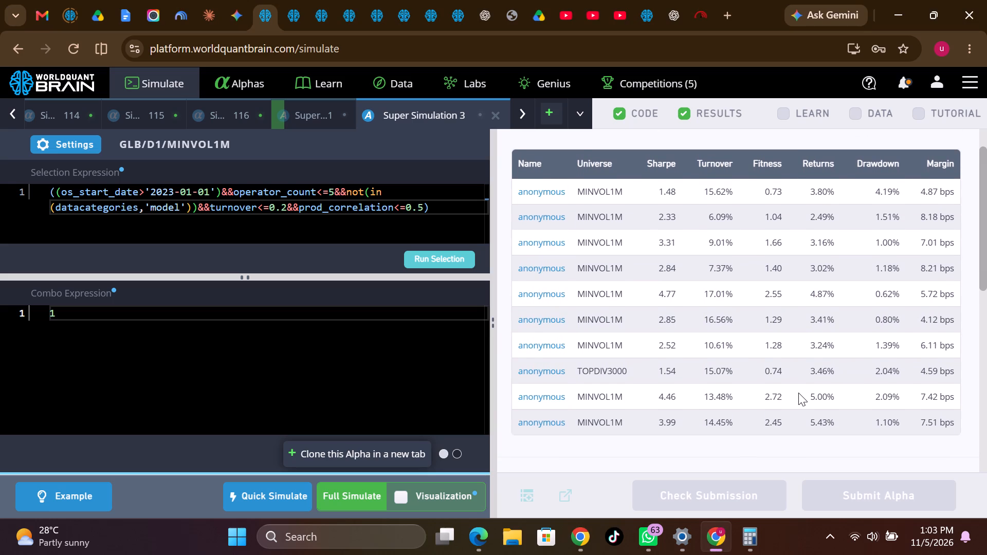
scroll(798, 393, "down", 1)
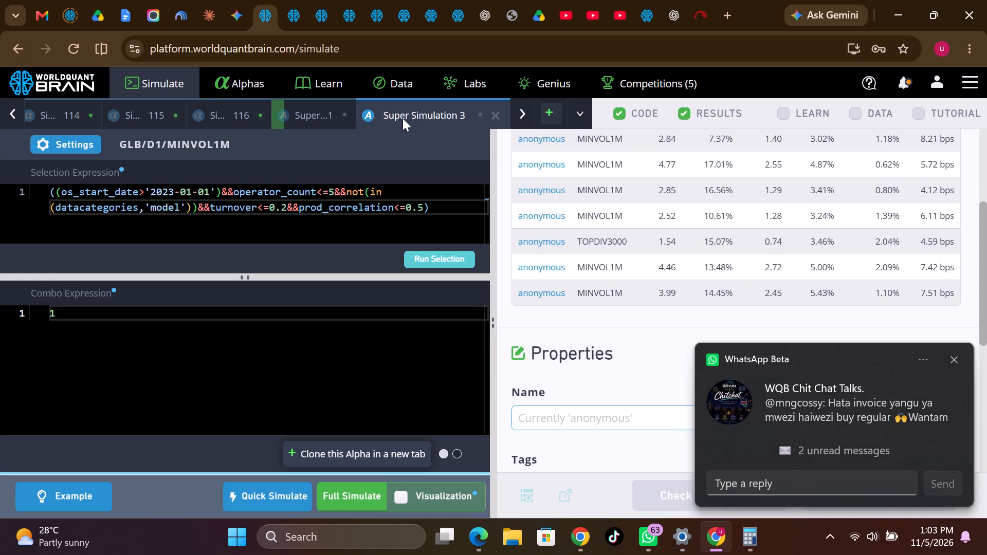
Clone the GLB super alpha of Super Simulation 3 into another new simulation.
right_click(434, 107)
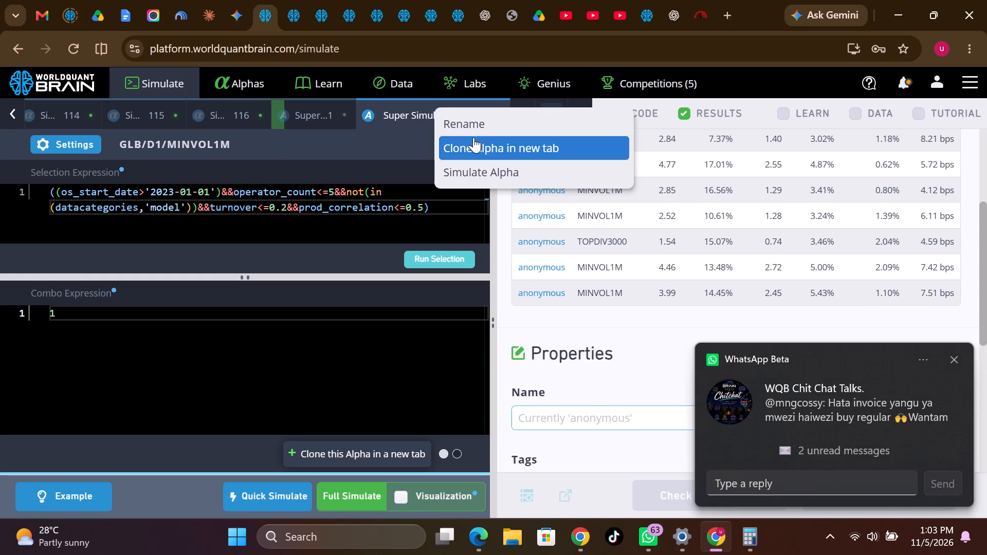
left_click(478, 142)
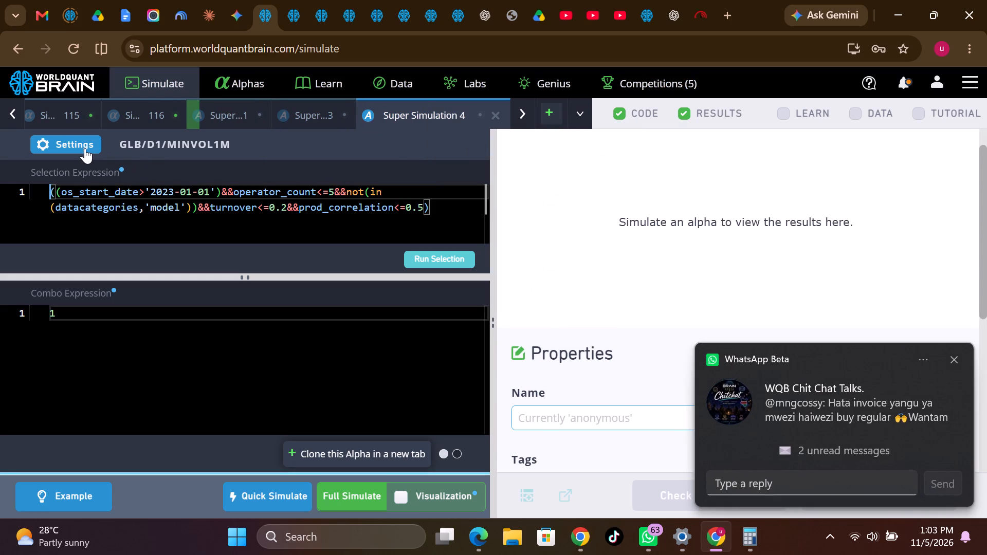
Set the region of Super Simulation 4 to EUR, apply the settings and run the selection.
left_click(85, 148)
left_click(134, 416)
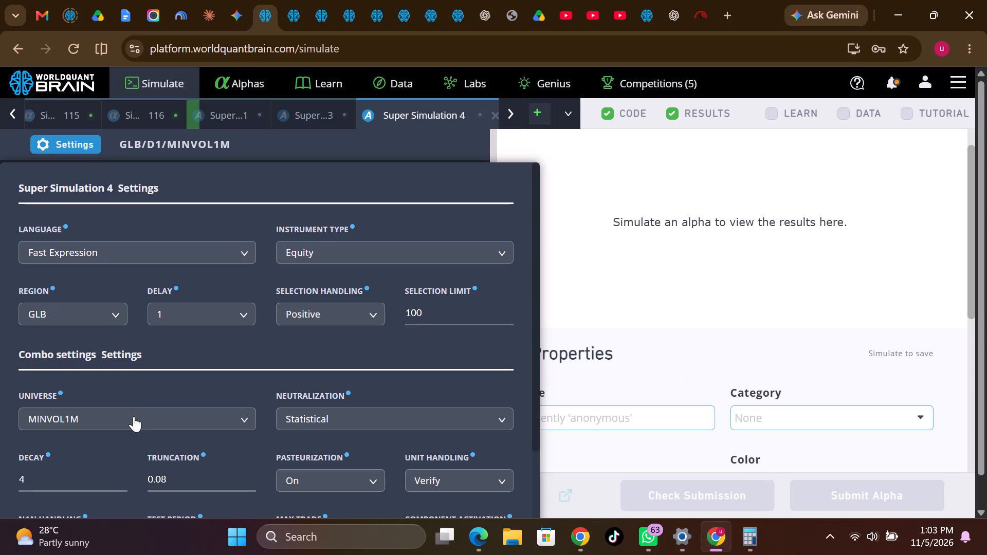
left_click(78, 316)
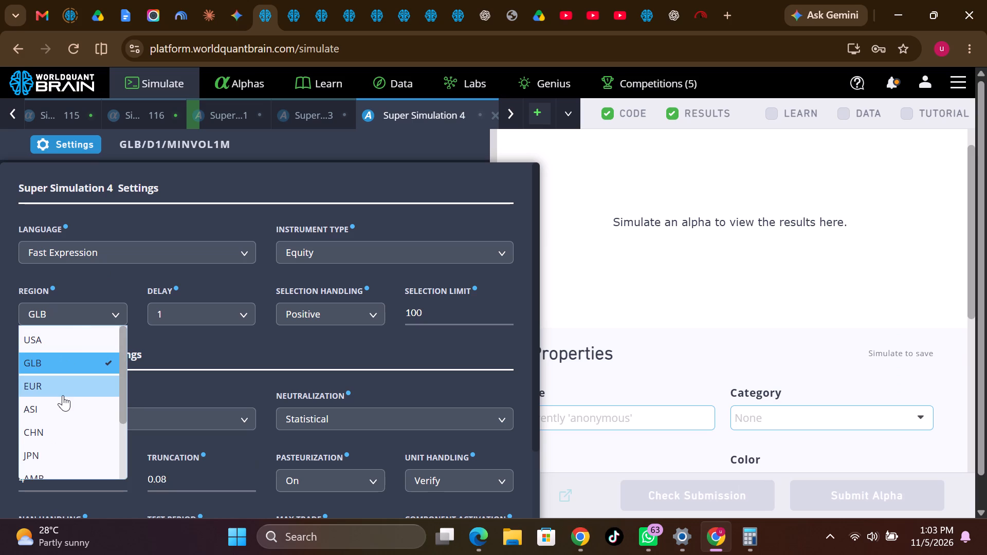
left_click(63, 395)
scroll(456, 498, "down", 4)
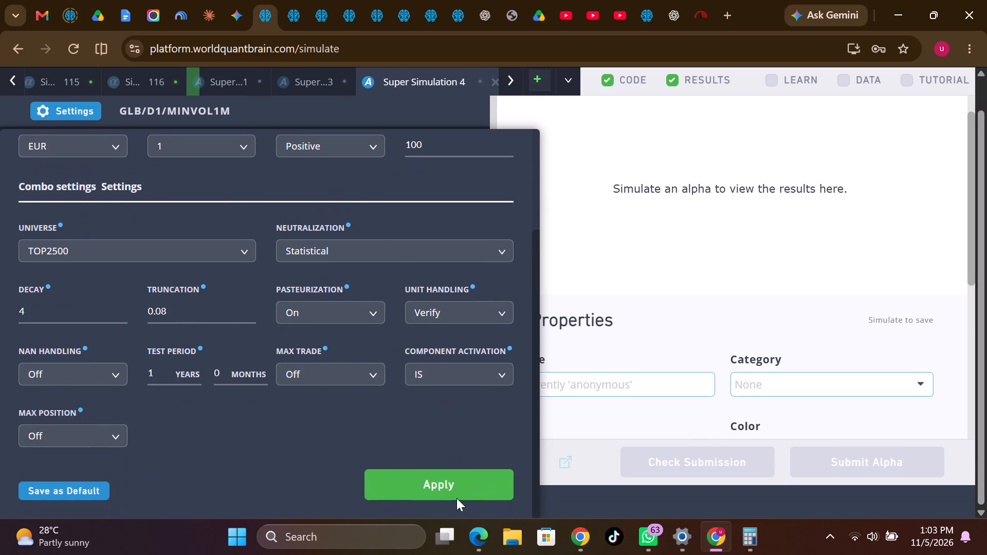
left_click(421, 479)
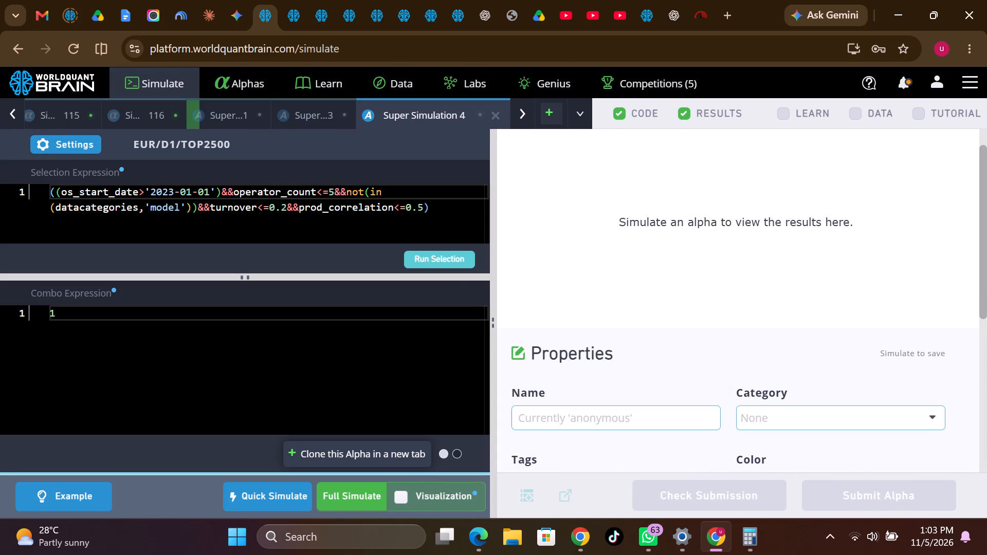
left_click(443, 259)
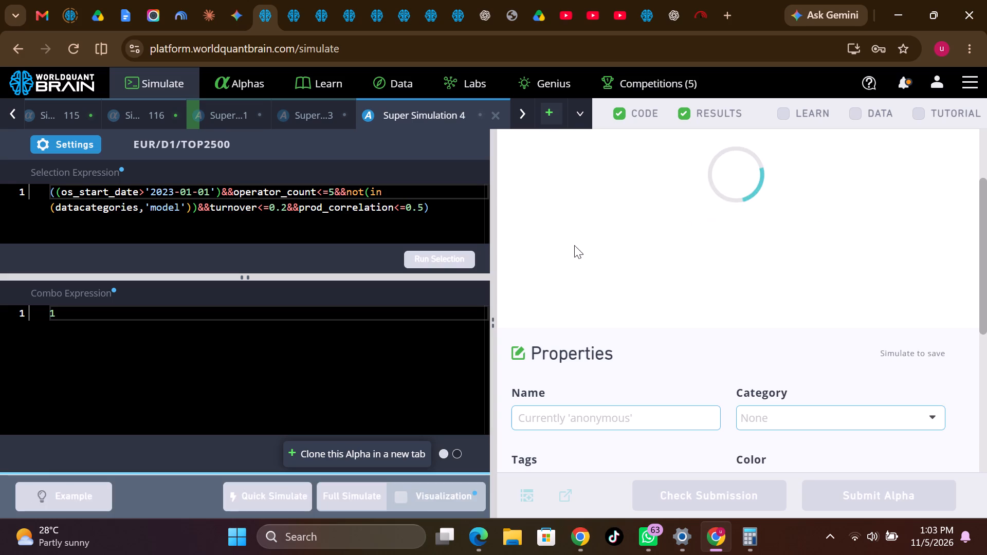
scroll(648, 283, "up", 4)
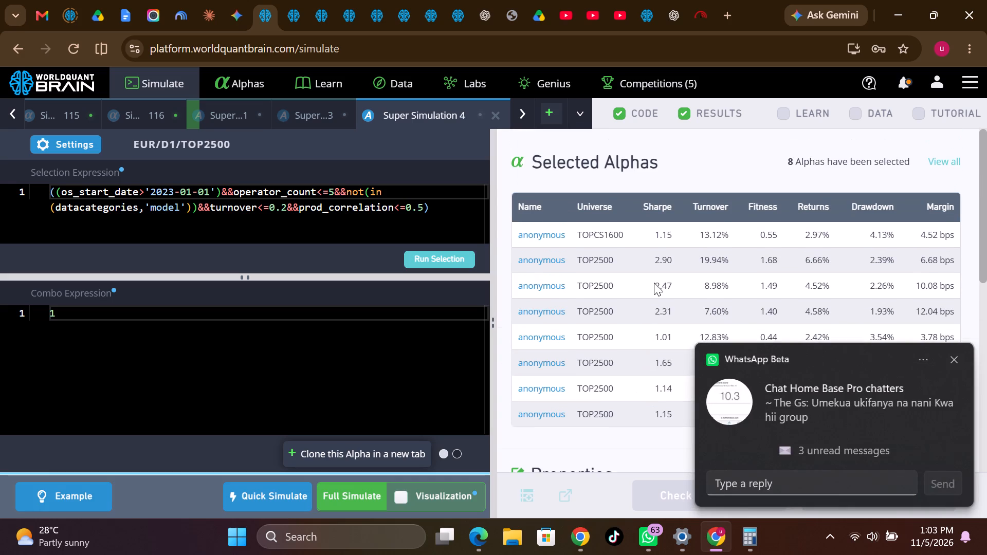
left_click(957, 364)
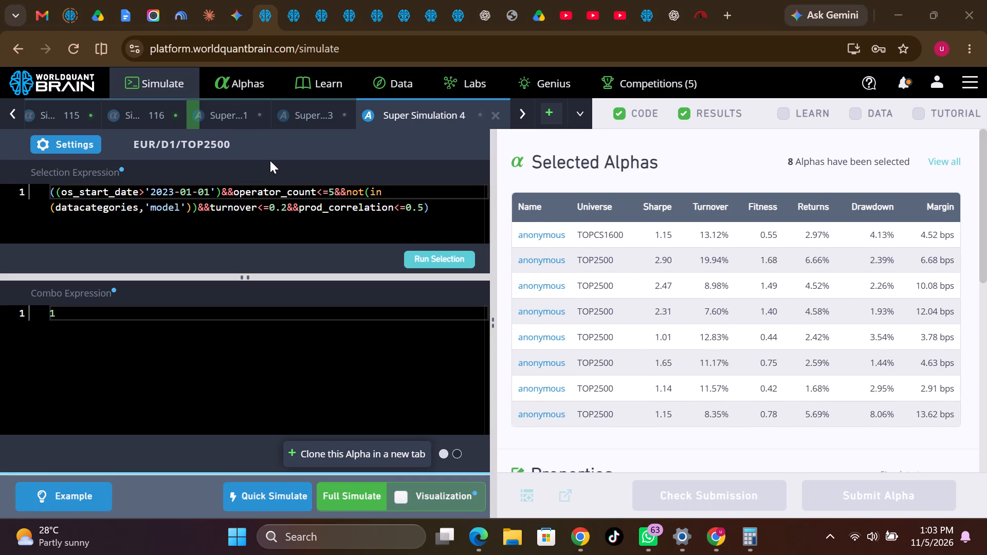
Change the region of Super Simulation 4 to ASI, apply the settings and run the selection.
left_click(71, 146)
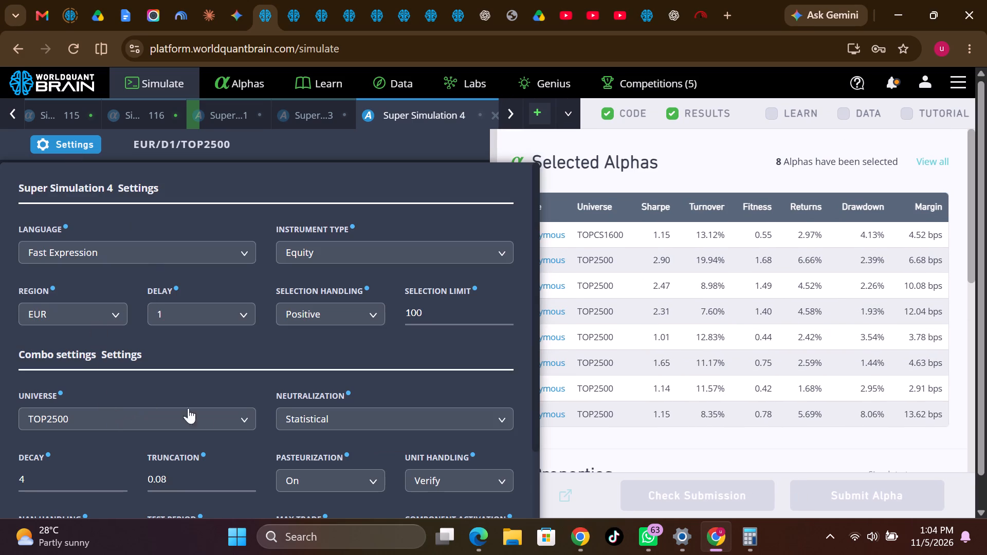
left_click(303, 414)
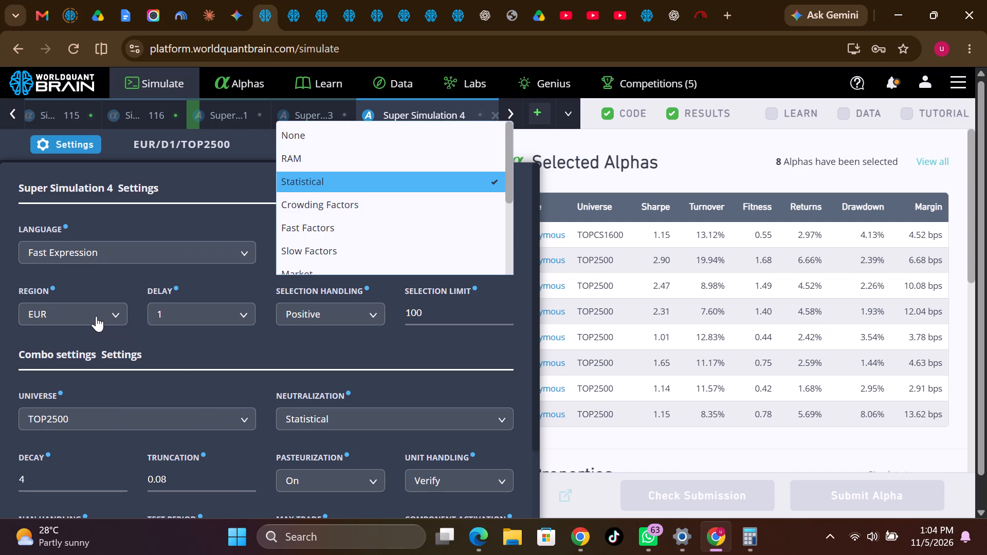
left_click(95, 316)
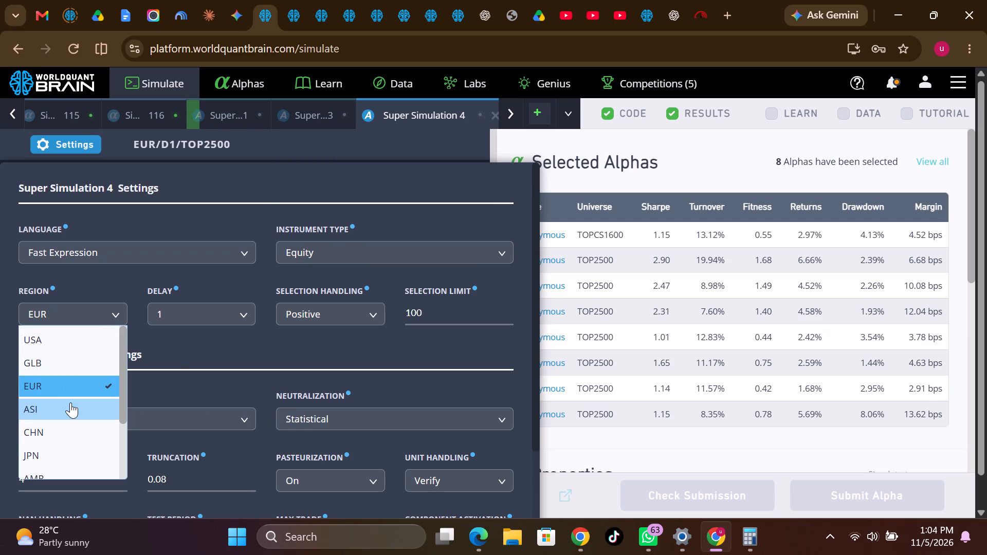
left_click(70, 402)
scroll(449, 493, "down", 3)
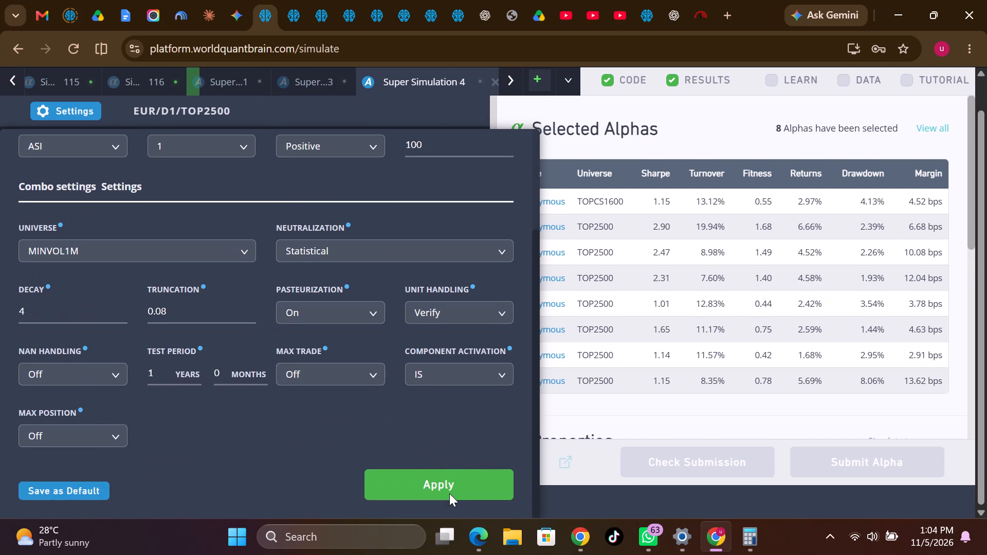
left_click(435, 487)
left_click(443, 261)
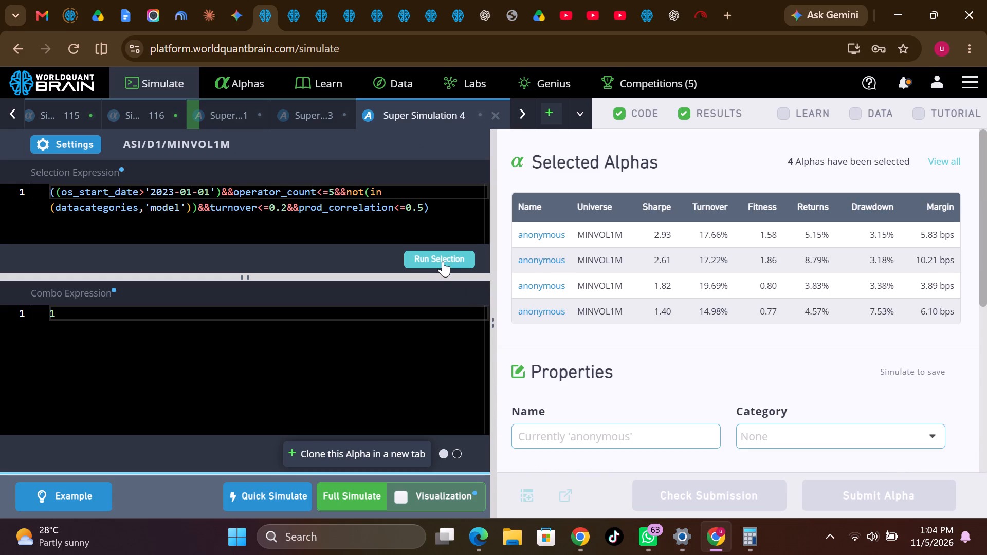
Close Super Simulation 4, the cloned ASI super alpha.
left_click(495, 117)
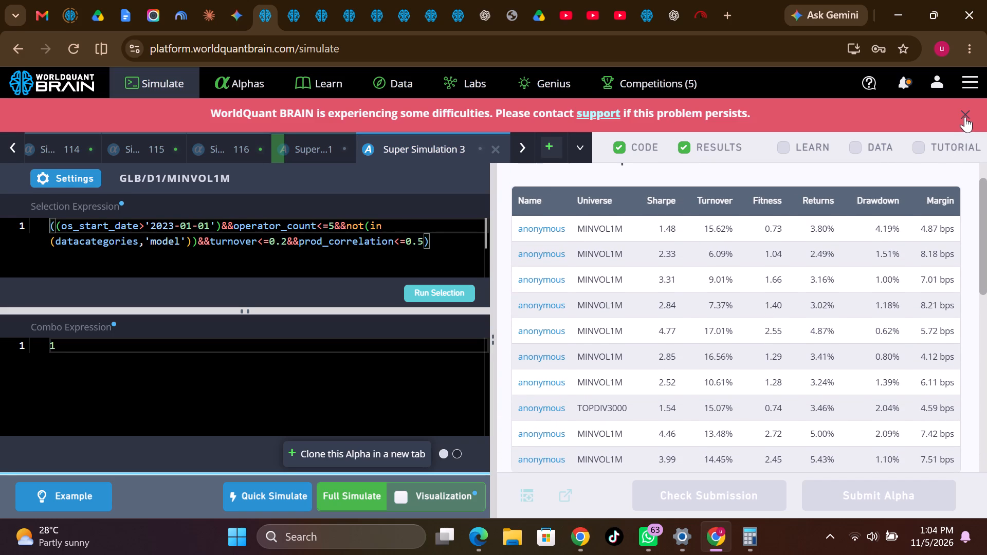
Dismiss the platform difficulties banner above the simulation workspace.
left_click(963, 116)
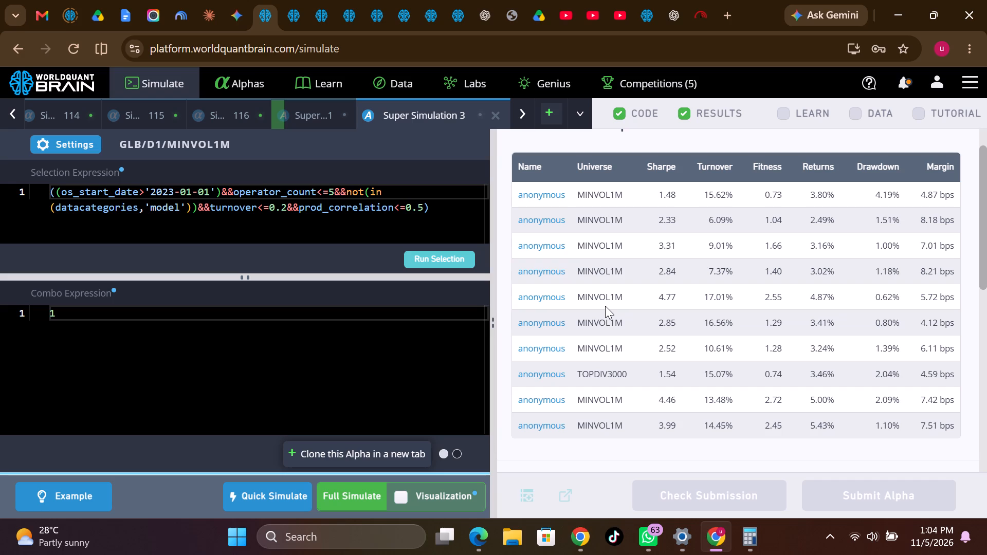
Open the anonymous MINVOL1M alpha with Sharpe 2.84 from the selection results, and return to Super Simulation 3.
left_click(536, 273)
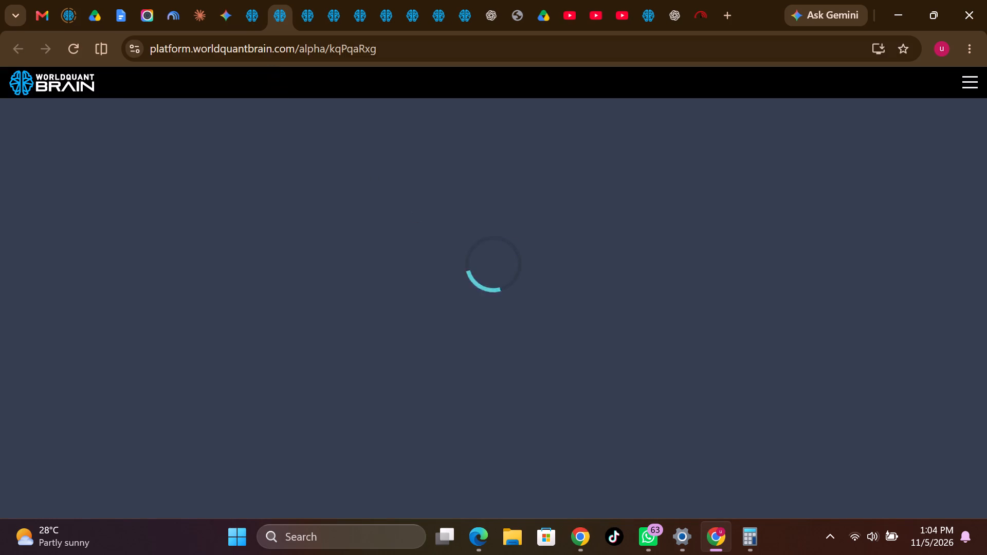
left_click(249, 13)
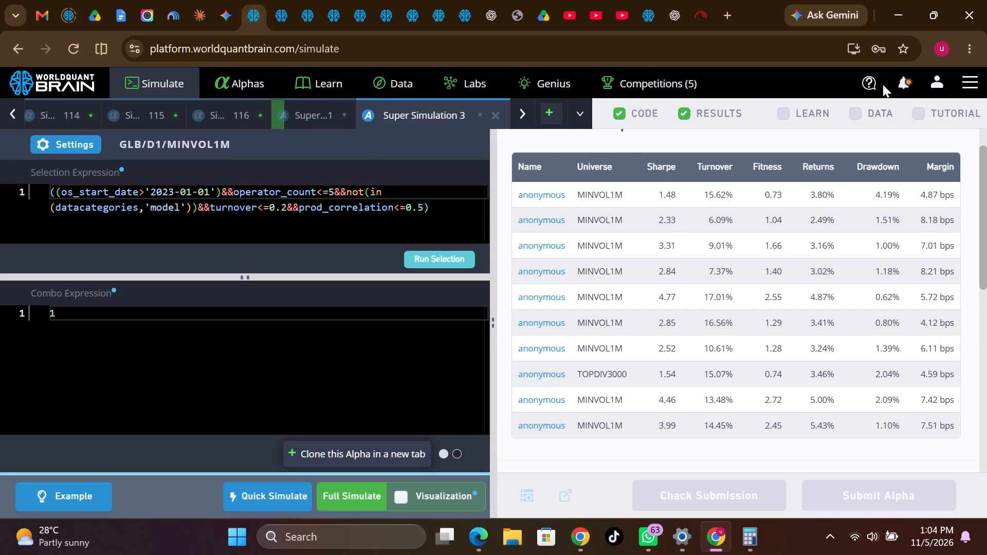
Check the platform notifications.
left_click(908, 86)
left_click(908, 86)
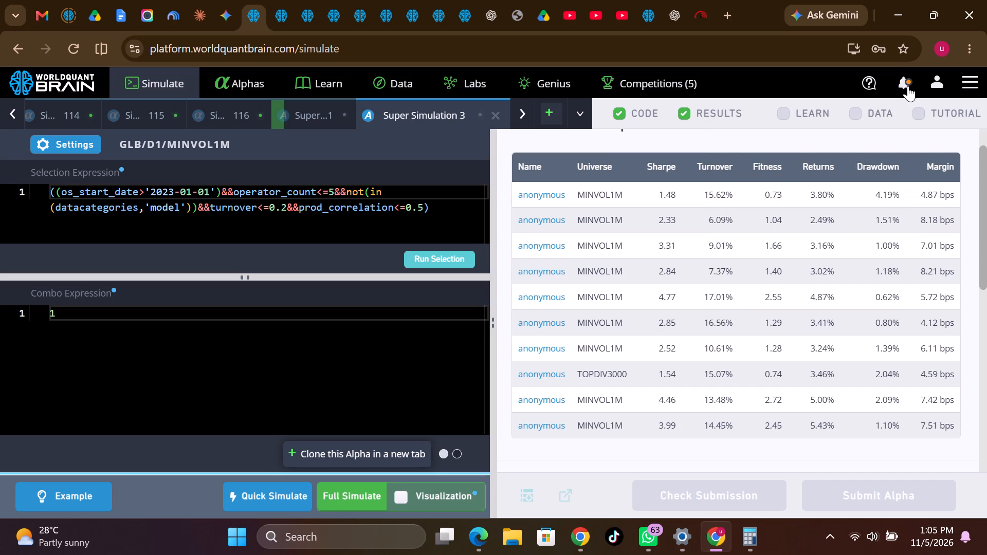